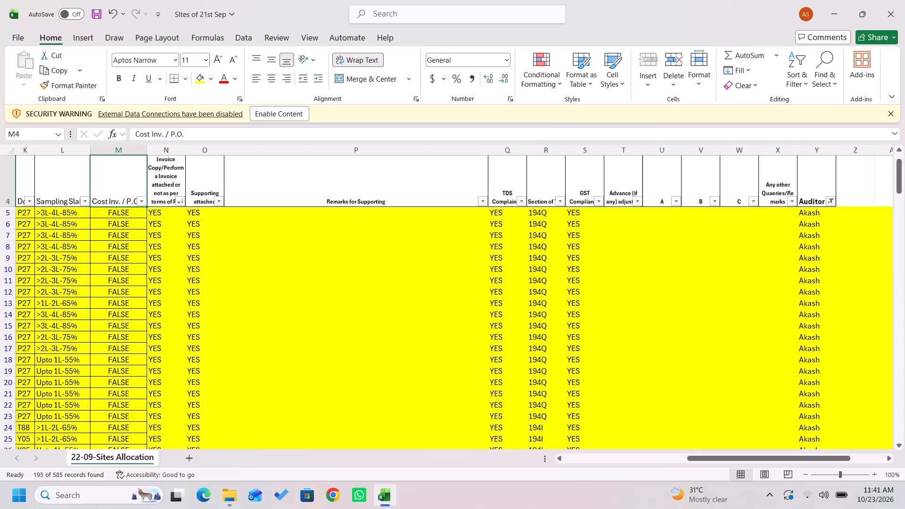
Filter the BP Name column by the yellow cell color.
{"action": "key", "text": "Left"}
{"action": "key", "text": "Left"}
{"action": "key", "text": "Left"}
{"action": "key", "text": "Left"}
{"action": "key", "text": "Left"}
{"action": "key", "text": "Left"}
{"action": "key", "text": "Left"}
{"action": "key", "text": "Left"}
{"action": "key", "text": "Left"}
{"action": "key", "text": "Left"}
{"action": "key", "text": "Left"}
{"action": "key", "text": "Left"}
{"action": "key", "text": "Left"}
{"action": "key", "text": "Left"}
{"action": "key", "text": "Left"}
{"action": "key", "text": "Left"}
{"action": "key", "text": "Left"}
{"action": "key", "text": "Right"}
{"action": "key", "text": "Right"}
{"action": "key", "text": "Right"}
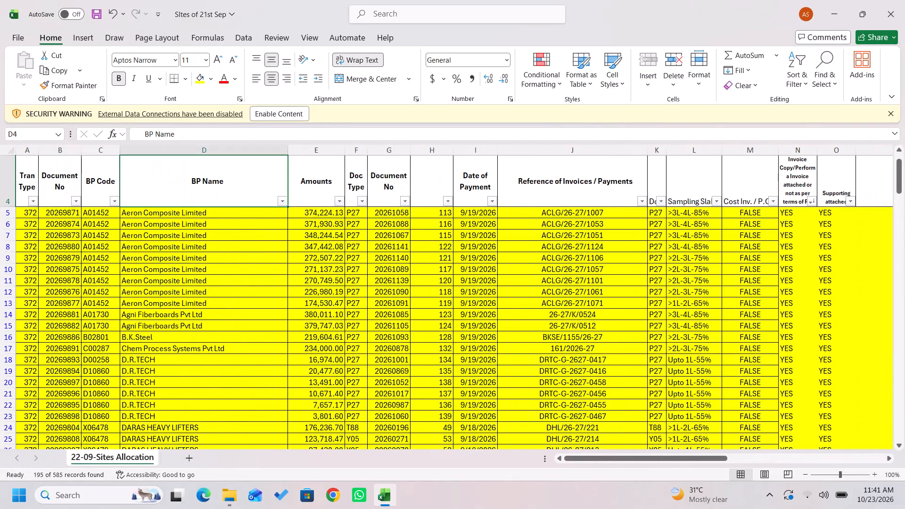
{"action": "key", "text": "alt+Down"}
{"action": "key", "text": "Down"}
{"action": "key", "text": "Down"}
{"action": "key", "text": "Down"}
{"action": "key", "text": "Down"}
{"action": "key", "text": "Up"}
{"action": "key", "text": "Up"}
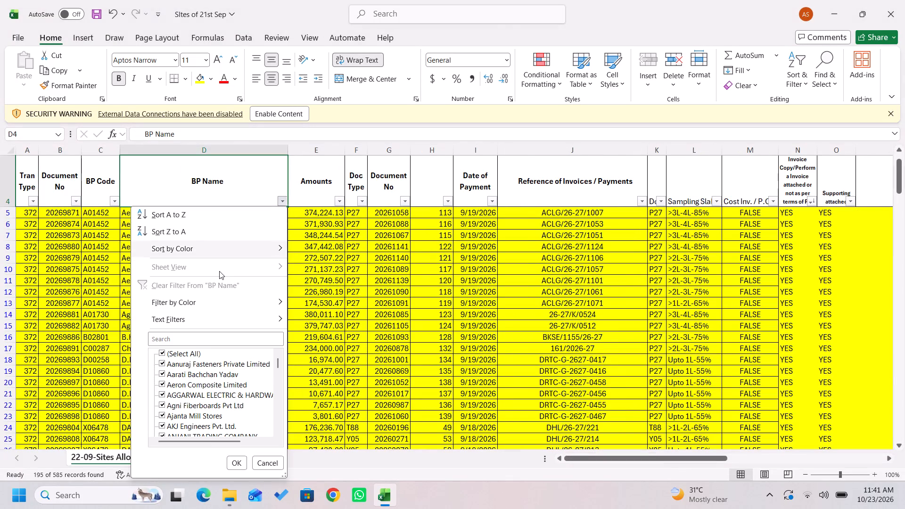
{"action": "key", "text": "Down"}
{"action": "key", "text": "Down"}
{"action": "key", "text": "Down"}
{"action": "key", "text": "Down"}
{"action": "key", "text": "space"}
{"action": "key", "text": "Down"}
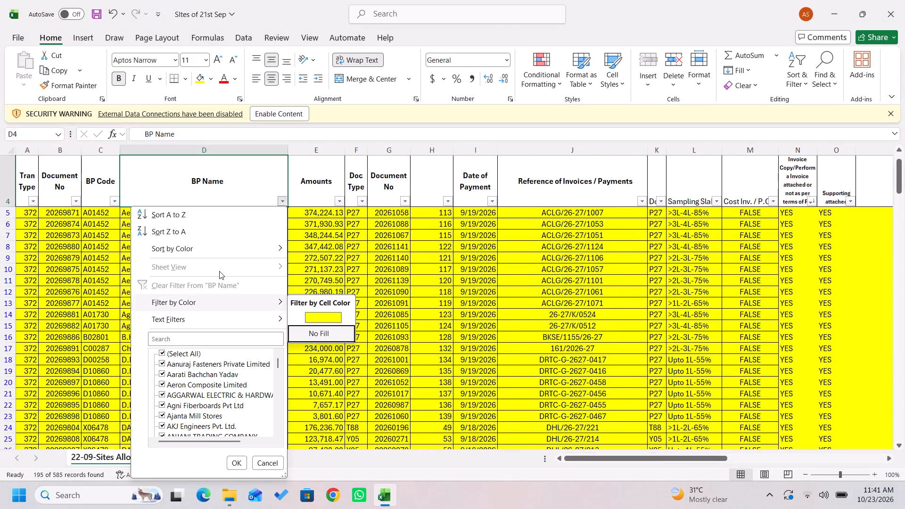
{"action": "key", "text": "Up"}
{"action": "key", "text": "space"}
{"action": "key", "text": "Down"}
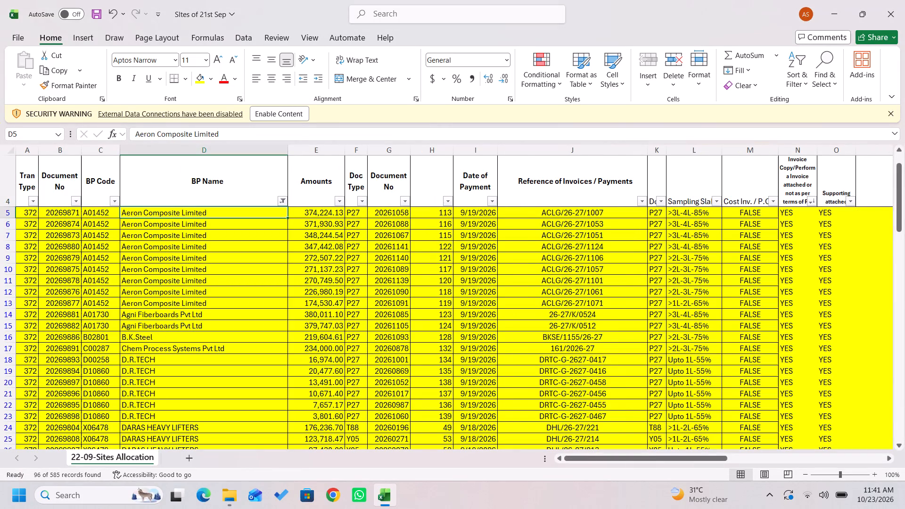
Select the filtered BP Name entries from the first data row downward to check how many there are.
{"action": "key", "text": "ctrl+shift+Down"}
{"action": "key", "text": "Right"}
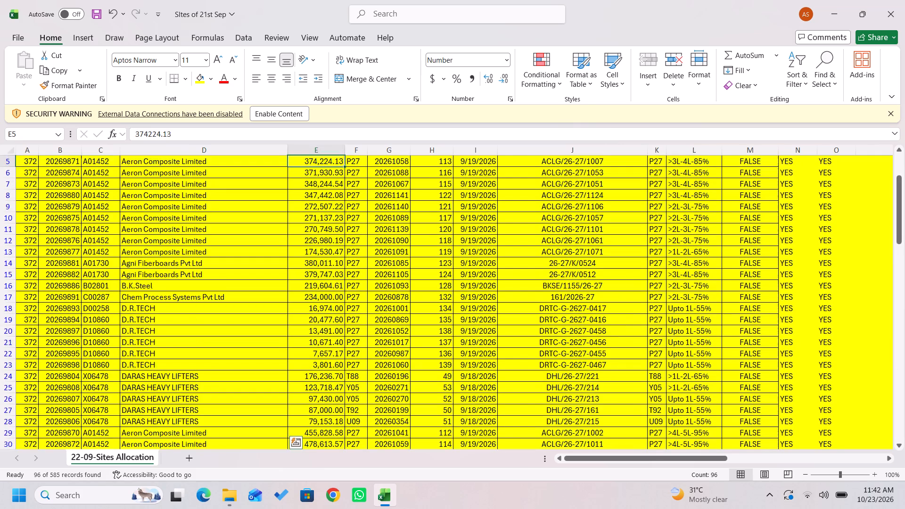
{"action": "key", "text": "Right"}
{"action": "key", "text": "Right"}
{"action": "key", "text": "Down"}
{"action": "key", "text": "Down"}
{"action": "key", "text": "Left"}
{"action": "key", "text": "Left"}
{"action": "key", "text": "Left"}
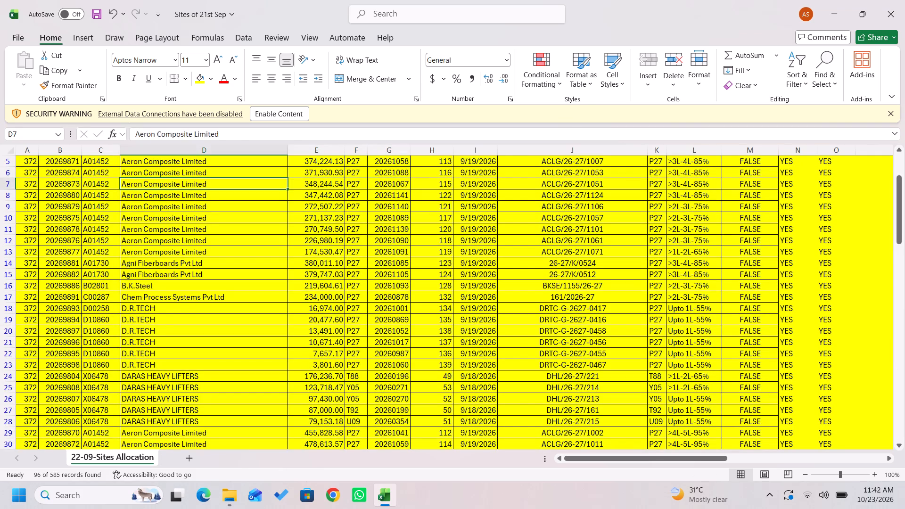
{"action": "key", "text": "Left"}
{"action": "key", "text": "Right"}
Sort the filtered list by BP Name from A to Z.
{"action": "key", "text": "ctrl+Up"}
{"action": "key", "text": "alt+Down"}
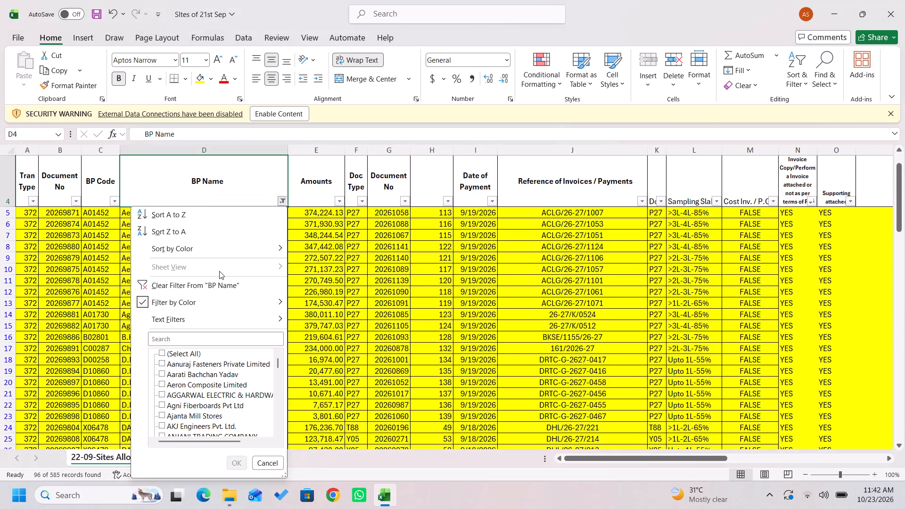
{"action": "key", "text": "Down"}
{"action": "key", "text": "Down"}
{"action": "key", "text": "Down"}
{"action": "key", "text": "Down"}
{"action": "key", "text": "Down"}
{"action": "key", "text": "Down"}
{"action": "key", "text": "Up"}
{"action": "key", "text": "Down"}
{"action": "key", "text": "Up"}
{"action": "key", "text": "Up"}
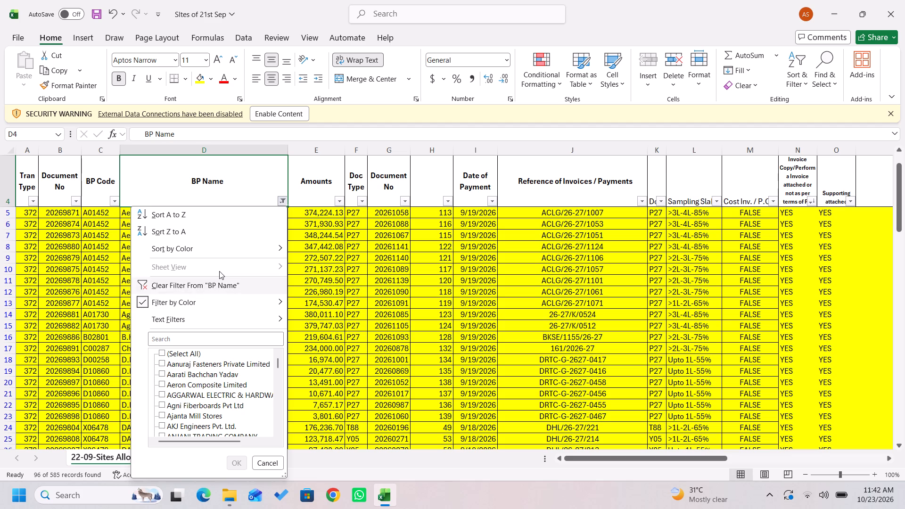
{"action": "key", "text": "Up"}
{"action": "key", "text": "Up"}
{"action": "key", "text": "Up"}
{"action": "key", "text": "space"}
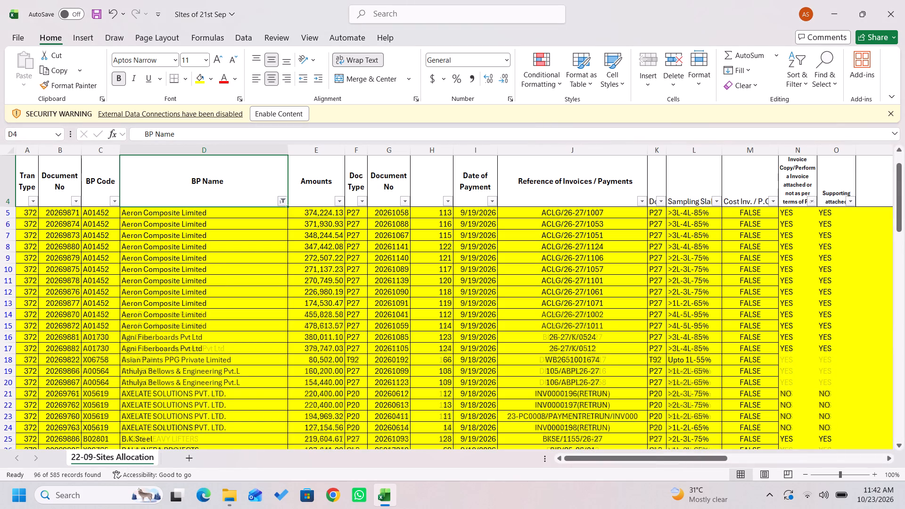
Review the sorted yellow rows down the BP Name column, checking the invoice copy and supporting entries, and return to the top of the sheet.
{"action": "key", "text": "Down"}
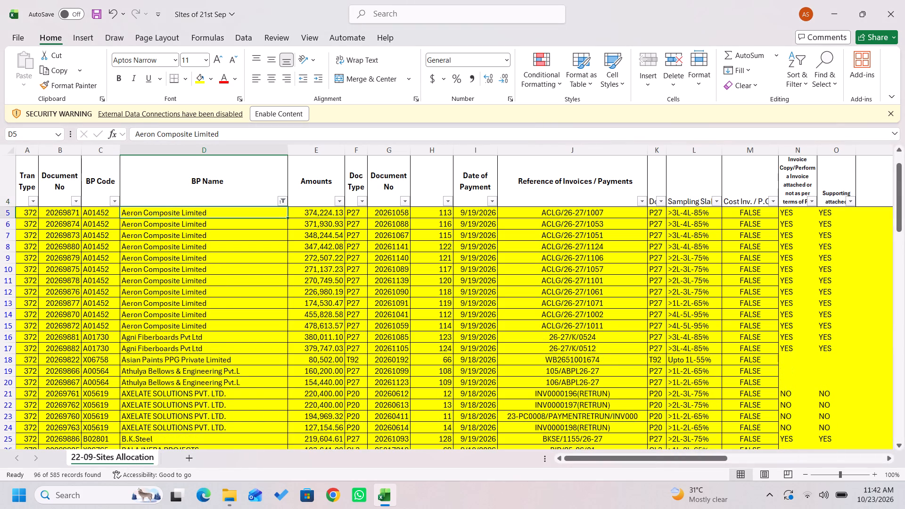
{"action": "key", "text": "Down"}
{"action": "key", "text": "Down"}
{"action": "key", "text": "Down"}
{"action": "key", "text": "Down"}
{"action": "key", "text": "Down"}
{"action": "key", "text": "Down"}
{"action": "key", "text": "Down"}
{"action": "key", "text": "Down"}
{"action": "key", "text": "Down"}
{"action": "key", "text": "Down"}
{"action": "key", "text": "Down"}
{"action": "key", "text": "Down"}
{"action": "key", "text": "Down"}
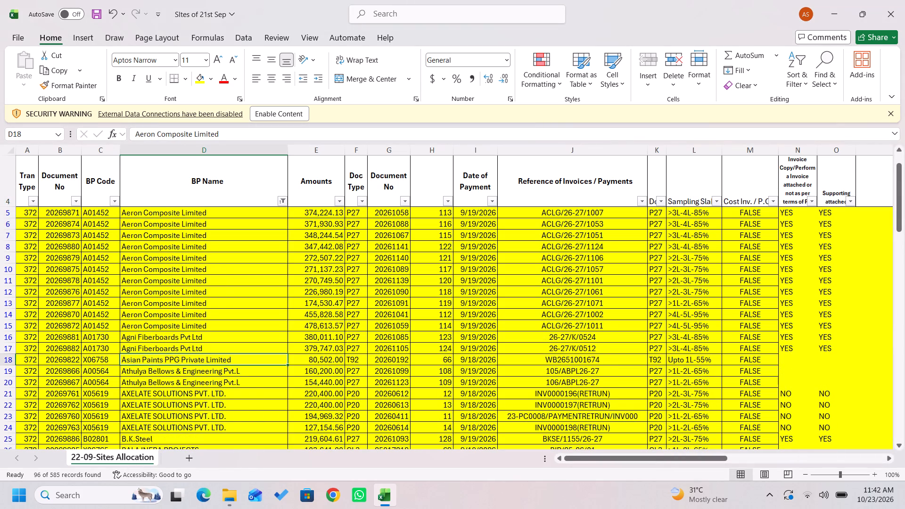
{"action": "key", "text": "Down"}
{"action": "key", "text": "Down"}
{"action": "key", "text": "Down"}
{"action": "key", "text": "Down"}
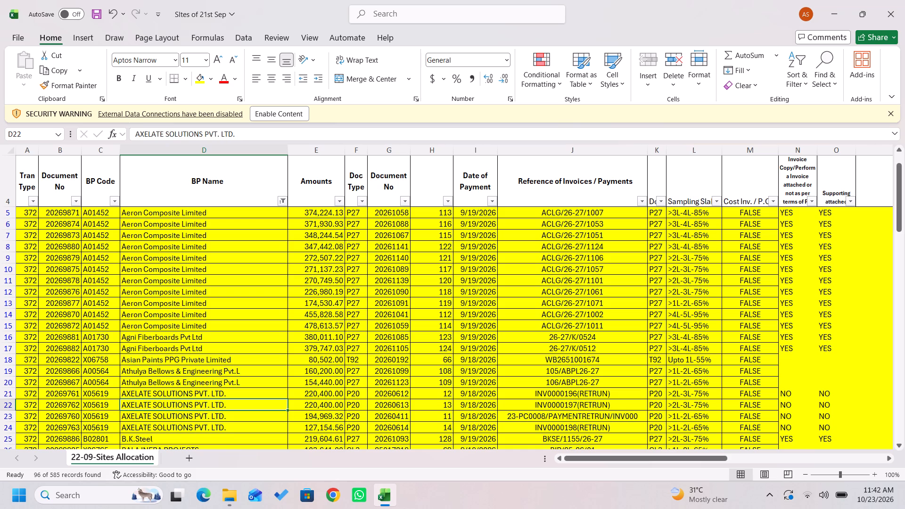
{"action": "key", "text": "Down"}
{"action": "key", "text": "Down"}
{"action": "key", "text": "Down"}
{"action": "key", "text": "Down"}
{"action": "key", "text": "Down"}
{"action": "key", "text": "Down"}
{"action": "key", "text": "Down"}
{"action": "key", "text": "Down"}
{"action": "key", "text": "Down"}
{"action": "key", "text": "Down"}
{"action": "key", "text": "Down"}
{"action": "key", "text": "Down"}
{"action": "key", "text": "Down"}
{"action": "key", "text": "Down"}
{"action": "key", "text": "Down"}
{"action": "key", "text": "Down"}
{"action": "key", "text": "Down"}
{"action": "key", "text": "Down"}
{"action": "key", "text": "Down"}
{"action": "key", "text": "Down"}
{"action": "key", "text": "Down"}
{"action": "key", "text": "Down"}
{"action": "key", "text": "Down"}
{"action": "key", "text": "Down"}
{"action": "key", "text": "Down"}
{"action": "key", "text": "Down"}
{"action": "key", "text": "Down"}
{"action": "key", "text": "Down"}
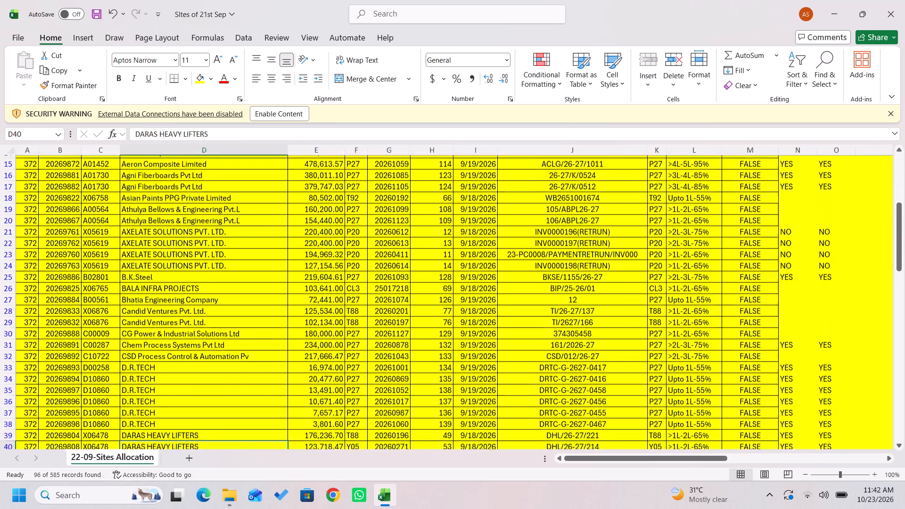
{"action": "key", "text": "Down"}
{"action": "key", "text": "Down"}
{"action": "key", "text": "Down"}
{"action": "key", "text": "Down"}
{"action": "key", "text": "Down"}
{"action": "key", "text": "Down"}
{"action": "key", "text": "Down"}
{"action": "key", "text": "Down"}
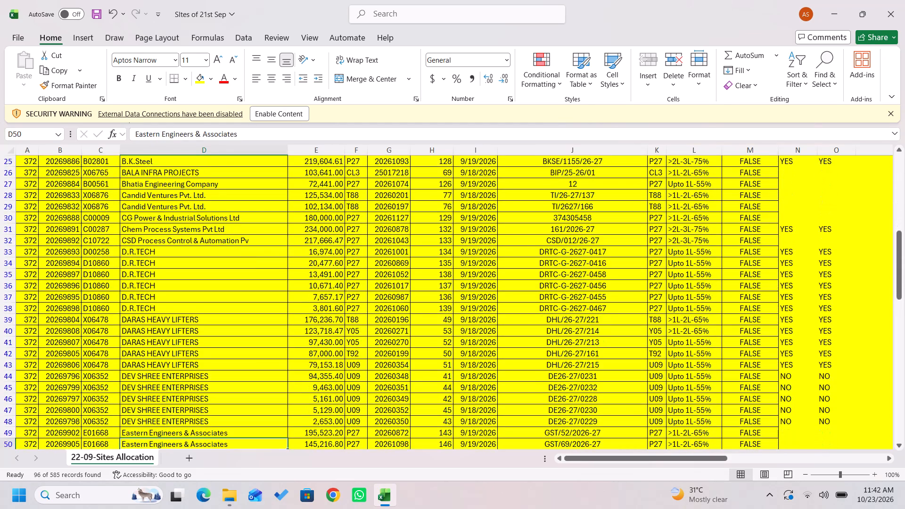
{"action": "key", "text": "Down"}
{"action": "key", "text": "Down"}
{"action": "key", "text": "Down"}
{"action": "key", "text": "Down"}
{"action": "key", "text": "Down"}
{"action": "key", "text": "Down"}
{"action": "key", "text": "Down"}
{"action": "key", "text": "Down"}
{"action": "key", "text": "Down"}
{"action": "key", "text": "Down"}
{"action": "key", "text": "Down"}
{"action": "key", "text": "Down"}
{"action": "key", "text": "Down"}
{"action": "key", "text": "Down"}
{"action": "key", "text": "Down"}
{"action": "key", "text": "Down"}
{"action": "key", "text": "Down"}
{"action": "key", "text": "Down"}
{"action": "key", "text": "Down"}
{"action": "key", "text": "Down"}
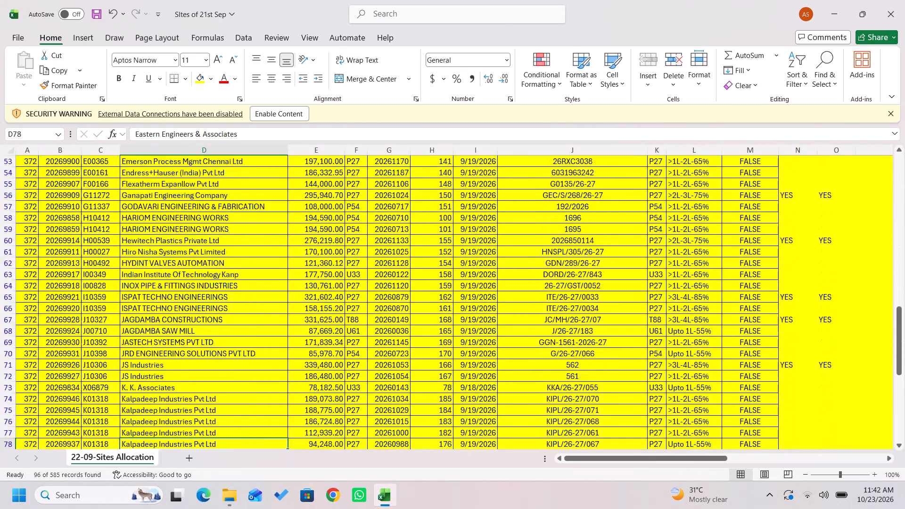
{"action": "key", "text": "Up"}
{"action": "key", "text": "Up"}
{"action": "key", "text": "Up"}
{"action": "key", "text": "Up"}
{"action": "key", "text": "Up"}
{"action": "key", "text": "Up"}
{"action": "key", "text": "Up"}
{"action": "key", "text": "Up"}
{"action": "key", "text": "Up"}
{"action": "key", "text": "Up"}
{"action": "key", "text": "Up"}
{"action": "key", "text": "Up"}
{"action": "key", "text": "Up"}
{"action": "key", "text": "Up"}
{"action": "key", "text": "Up"}
{"action": "key", "text": "Up"}
{"action": "key", "text": "Up"}
{"action": "key", "text": "Up"}
{"action": "key", "text": "Up"}
{"action": "key", "text": "Up"}
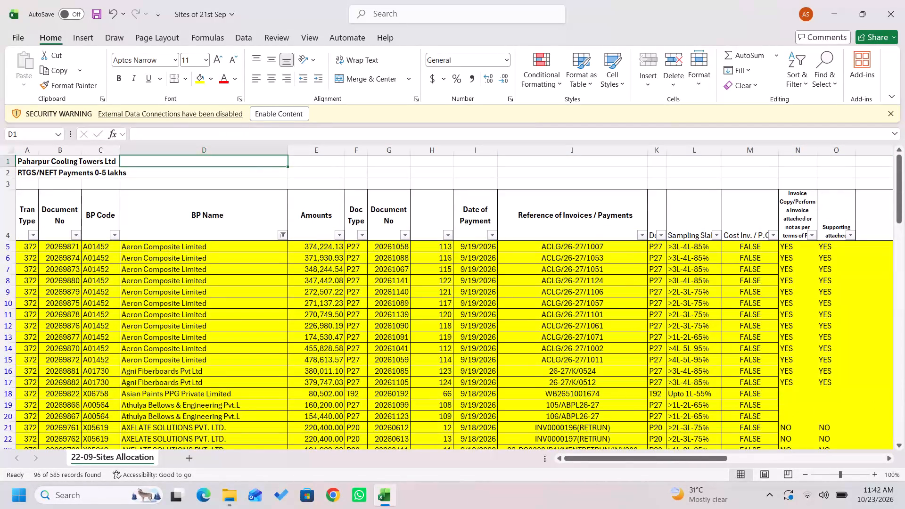
Find the first record with no entry in the Supporting attached column and go to the start of its row.
{"action": "key", "text": "Down"}
{"action": "key", "text": "Down"}
{"action": "key", "text": "Down"}
{"action": "key", "text": "Down"}
{"action": "key", "text": "Down"}
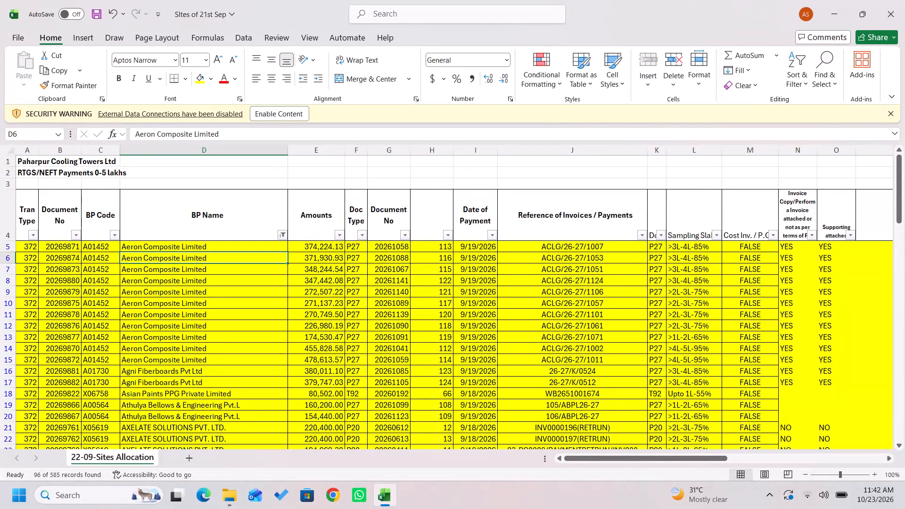
{"action": "key", "text": "Right"}
{"action": "key", "text": "Right"}
{"action": "key", "text": "Right"}
{"action": "key", "text": "Right"}
{"action": "key", "text": "Right"}
{"action": "key", "text": "Right"}
{"action": "key", "text": "Right"}
{"action": "key", "text": "Right"}
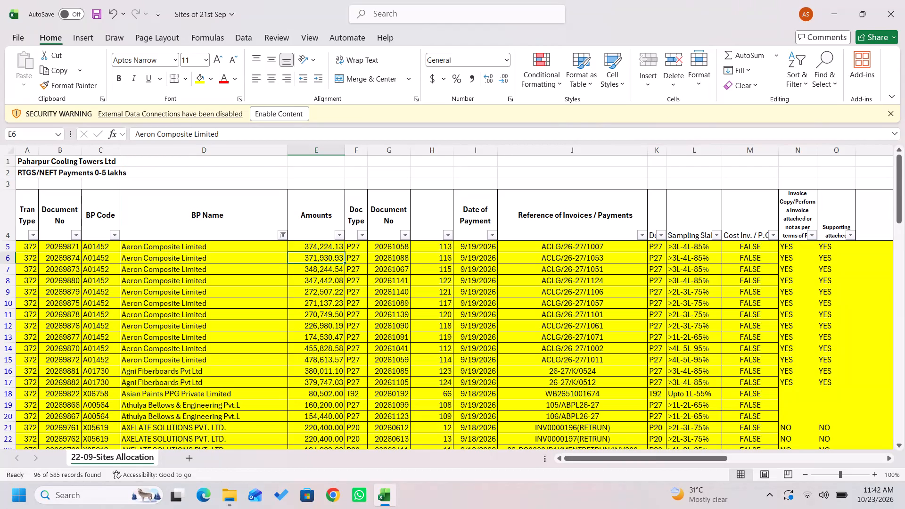
{"action": "key", "text": "Right"}
{"action": "key", "text": "Right"}
{"action": "key", "text": "Right"}
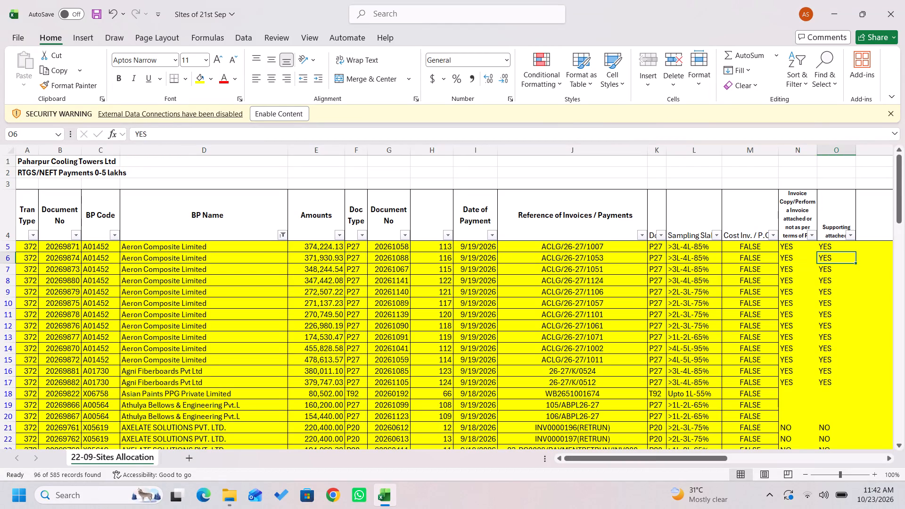
{"action": "key", "text": "ctrl+Down"}
{"action": "key", "text": "Down"}
{"action": "key", "text": "Left"}
{"action": "key", "text": "Left"}
{"action": "key", "text": "Left"}
{"action": "key", "text": "Left"}
{"action": "key", "text": "Left"}
{"action": "key", "text": "Left"}
{"action": "key", "text": "Left"}
{"action": "key", "text": "Left"}
{"action": "key", "text": "Left"}
{"action": "key", "text": "Left"}
{"action": "key", "text": "Left"}
{"action": "key", "text": "Left"}
{"action": "key", "text": "Left"}
{"action": "key", "text": "Left"}
{"action": "key", "text": "Left"}
{"action": "key", "text": "Left"}
{"action": "key", "text": "Left"}
{"action": "key", "text": "Left"}
{"action": "key", "text": "Left"}
{"action": "key", "text": "Left"}
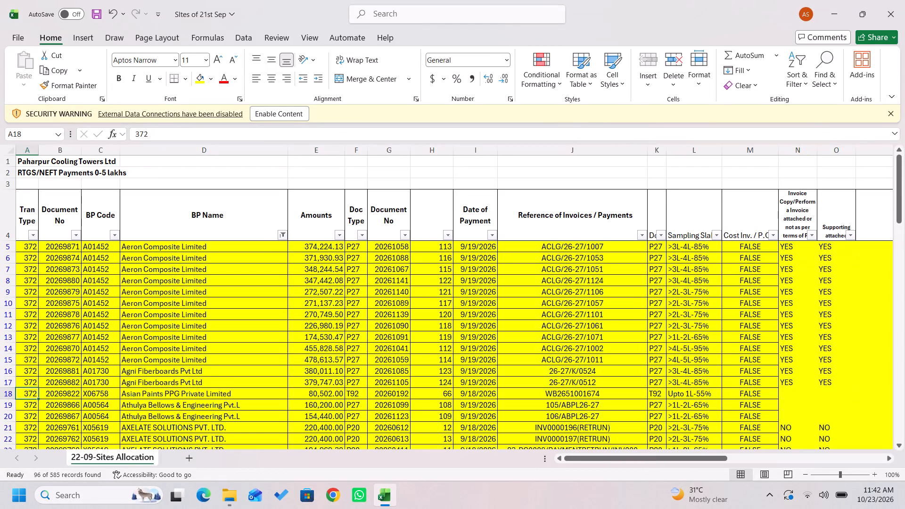
Review the Asian Paints PPG Private Limited record in row 18 across its payment and audit columns through to Auditor.
{"action": "key", "text": "Right"}
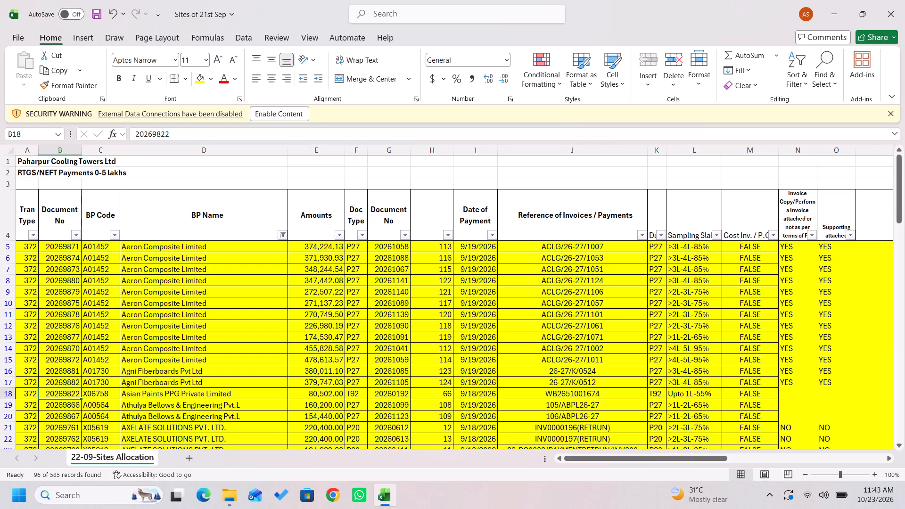
{"action": "key", "text": "Right"}
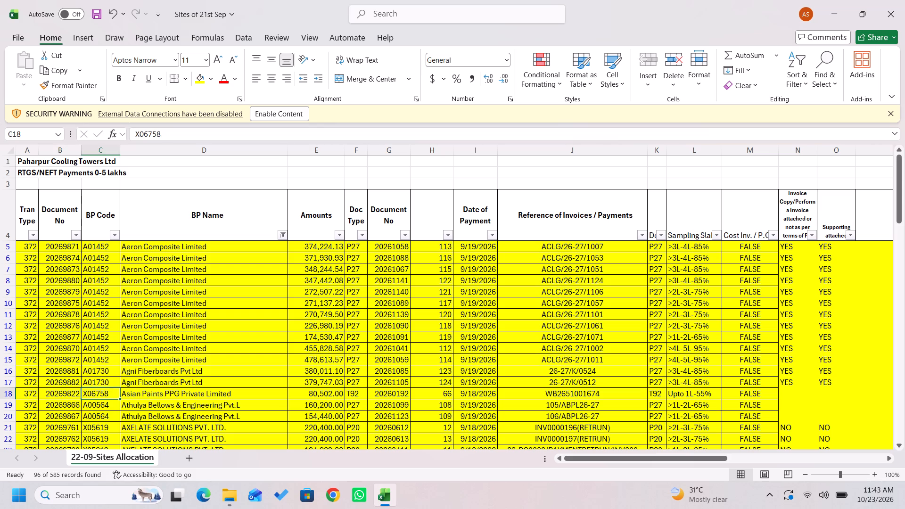
{"action": "key", "text": "Right"}
{"action": "key", "text": "Right"}
{"action": "key", "text": "Right"}
{"action": "key", "text": "Right"}
{"action": "key", "text": "Right"}
{"action": "key", "text": "Right"}
{"action": "key", "text": "Right"}
{"action": "key", "text": "Right"}
{"action": "key", "text": "Right"}
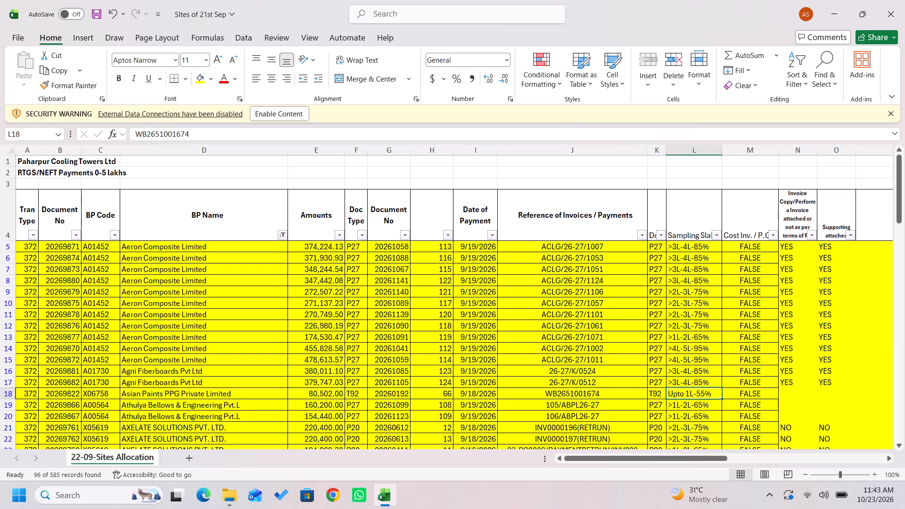
{"action": "key", "text": "Right"}
{"action": "key", "text": "Right"}
{"action": "key", "text": "Left"}
{"action": "key", "text": "Right"}
{"action": "key", "text": "Right"}
{"action": "key", "text": "Right"}
{"action": "key", "text": "Right"}
{"action": "key", "text": "Right"}
{"action": "key", "text": "Right"}
{"action": "key", "text": "Right"}
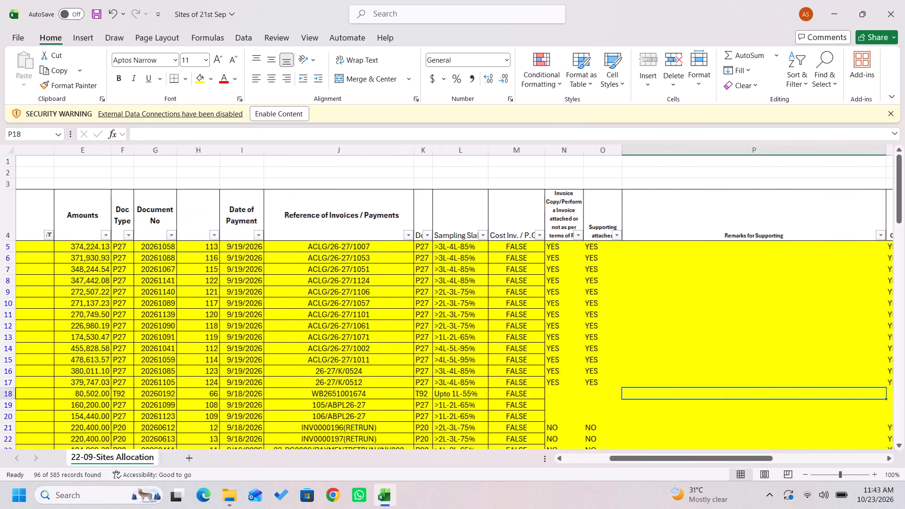
{"action": "key", "text": "Right"}
{"action": "key", "text": "Right"}
{"action": "key", "text": "Right"}
{"action": "key", "text": "Right"}
{"action": "key", "text": "Left"}
{"action": "key", "text": "Right"}
{"action": "key", "text": "Right"}
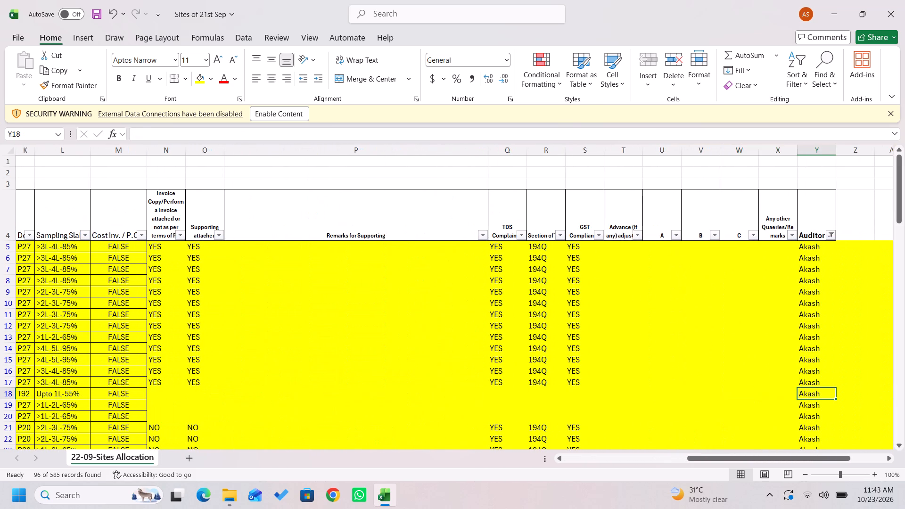
Copy the BP Code X06758 from the Asian Paints PPG Private Limited record in row 18.
{"action": "key", "text": "Left"}
{"action": "key", "text": "Left"}
{"action": "key", "text": "Left"}
{"action": "key", "text": "Left"}
{"action": "key", "text": "Left"}
{"action": "key", "text": "Left"}
{"action": "key", "text": "Left"}
{"action": "key", "text": "Left"}
{"action": "key", "text": "Left"}
{"action": "key", "text": "Left"}
{"action": "key", "text": "Left"}
{"action": "key", "text": "Left"}
{"action": "key", "text": "Left"}
{"action": "key", "text": "Left"}
{"action": "key", "text": "Left"}
{"action": "key", "text": "Left"}
{"action": "key", "text": "Left"}
{"action": "key", "text": "Left"}
{"action": "key", "text": "Left"}
{"action": "key", "text": "Left"}
{"action": "key", "text": "Right"}
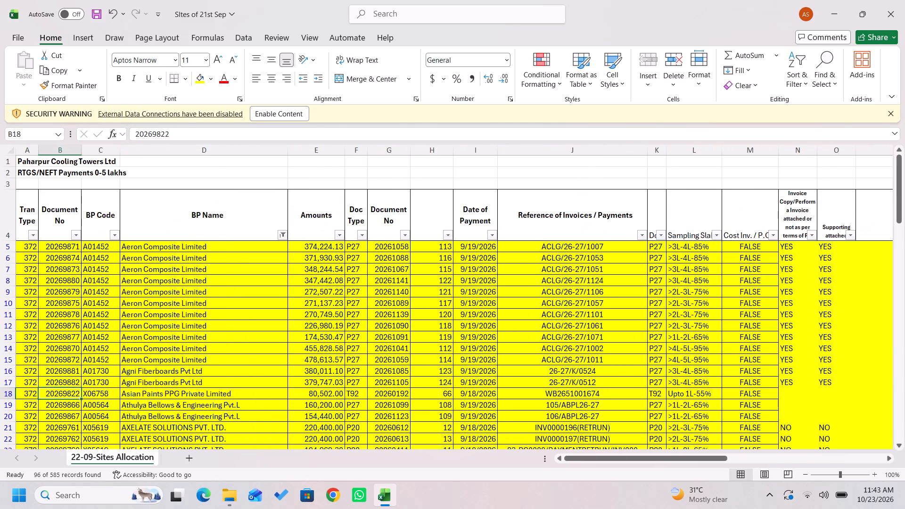
{"action": "key", "text": "Right"}
{"action": "key", "text": "Right"}
{"action": "key", "text": "Left"}
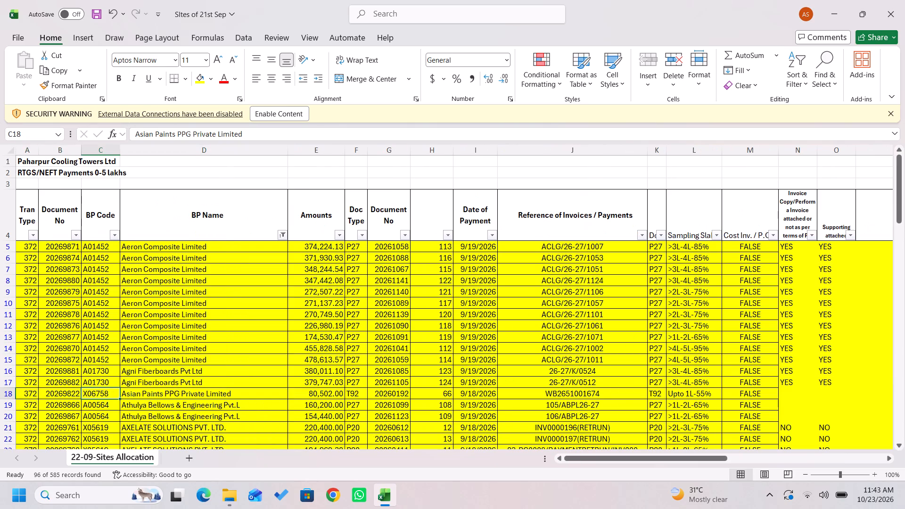
{"action": "key", "text": "ctrl+c"}
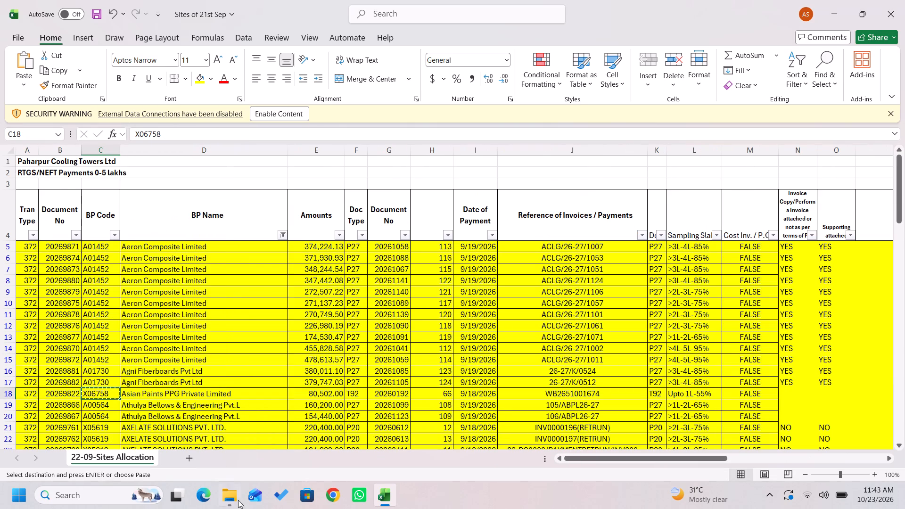
Switch to Google Chrome.
{"action": "left_click", "coordinate": [343, 494]}
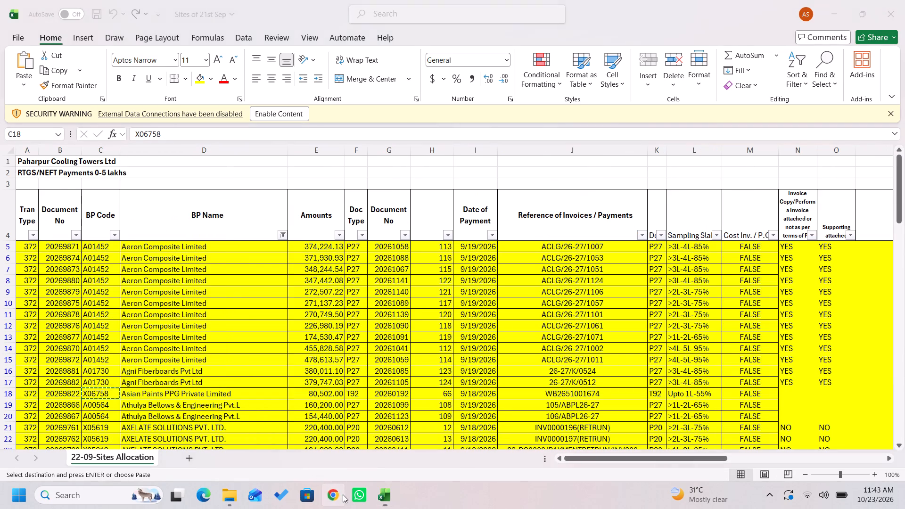
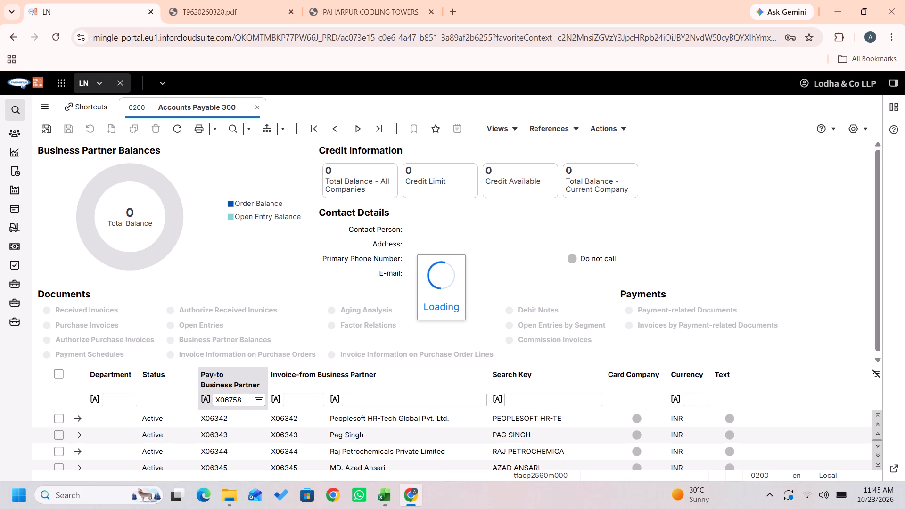
Go back from the T9620260328.pdf bill to the Vendor Bills home page in SharePoint.
{"action": "left_click", "coordinate": [190, 0]}
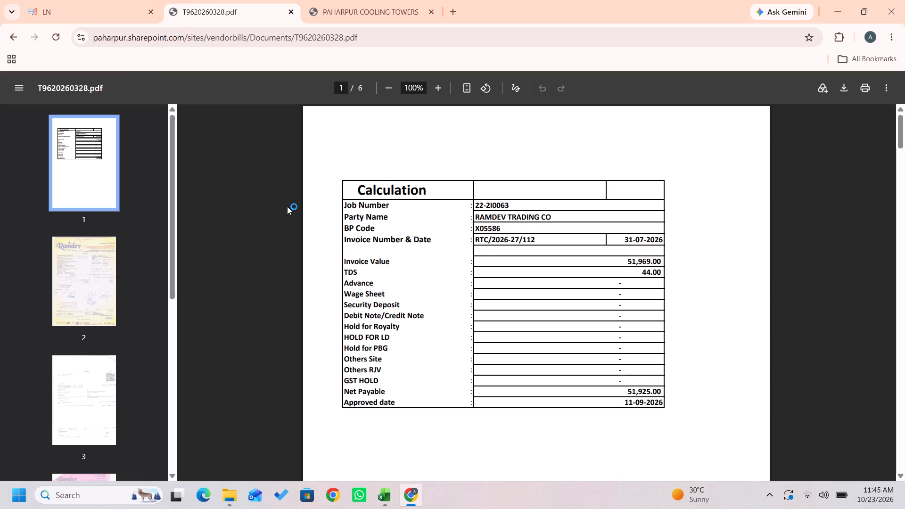
{"action": "scroll", "coordinate": [320, 210], "scroll_direction": "right", "scroll_amount": 7}
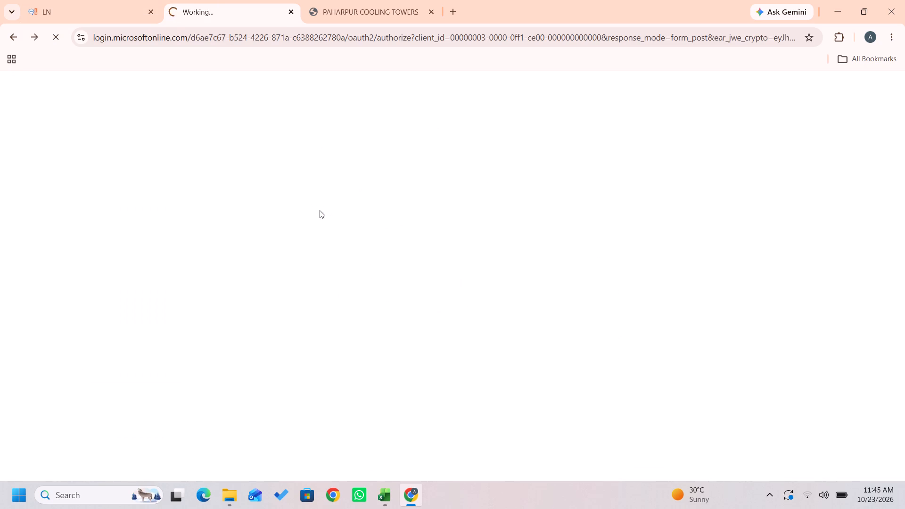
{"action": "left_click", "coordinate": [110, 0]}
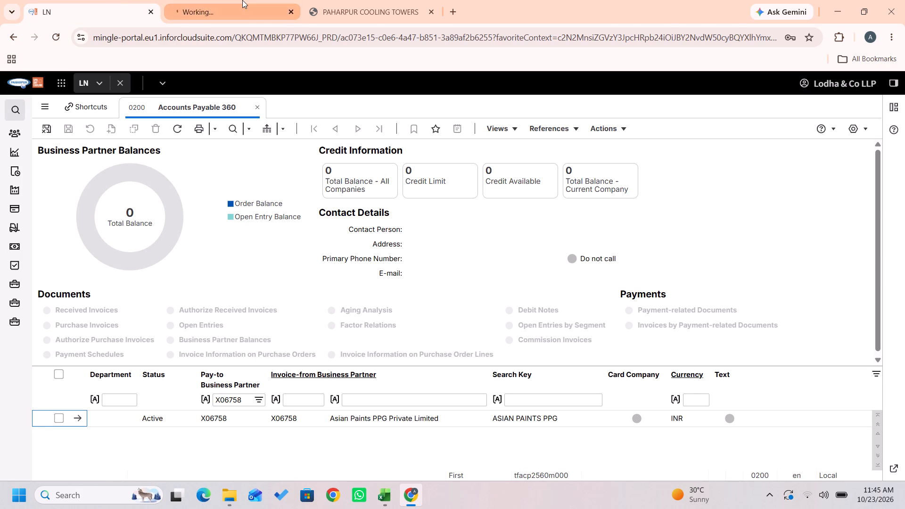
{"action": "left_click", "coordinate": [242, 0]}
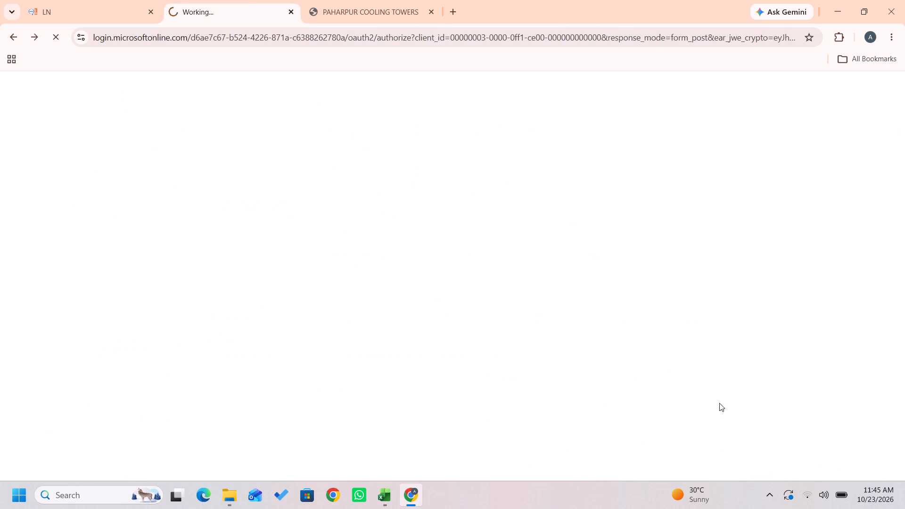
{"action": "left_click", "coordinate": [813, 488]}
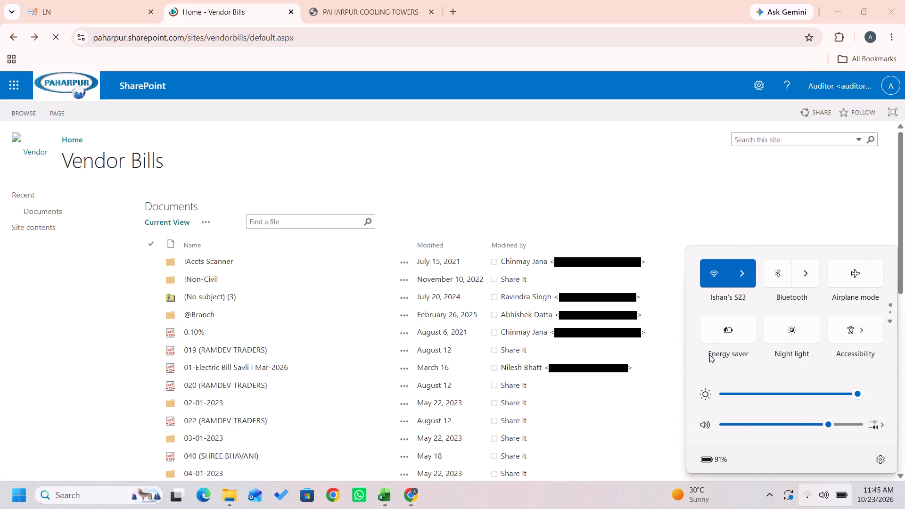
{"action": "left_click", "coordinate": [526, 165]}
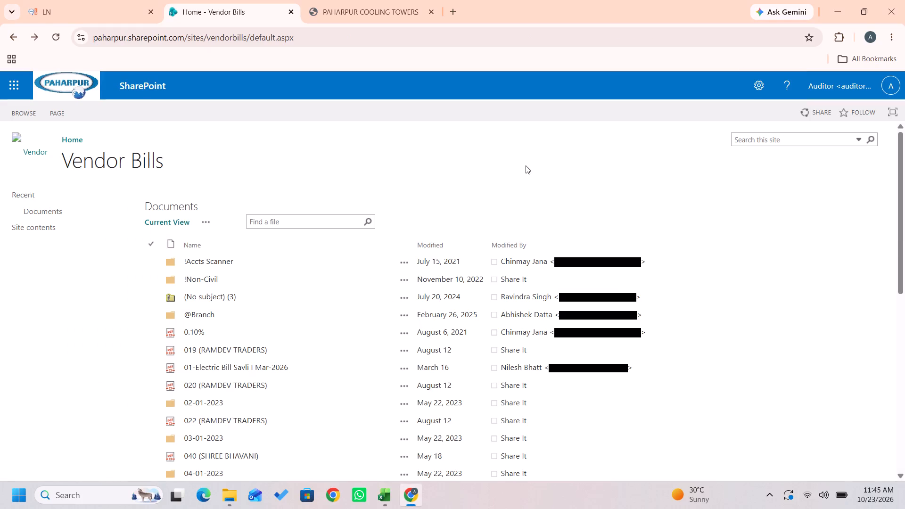
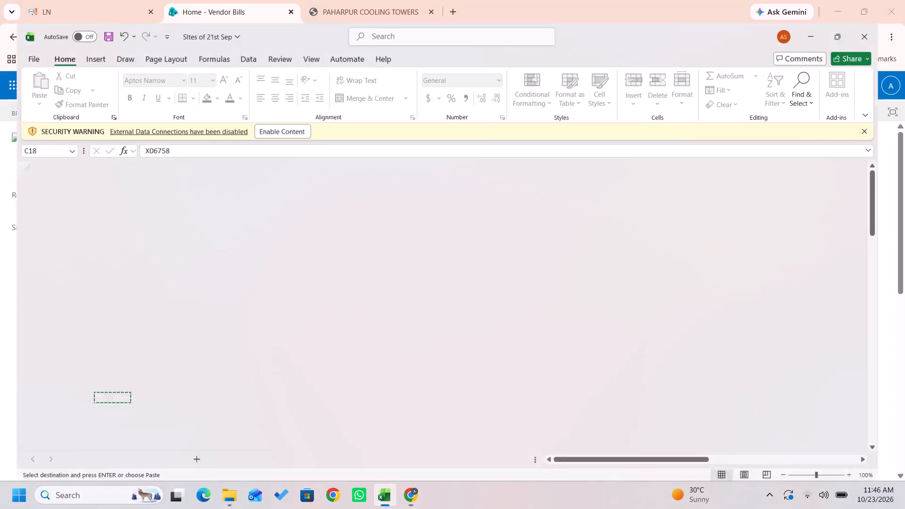
{"action": "key", "text": "Right"}
{"action": "key", "text": "Right"}
{"action": "key", "text": "Right"}
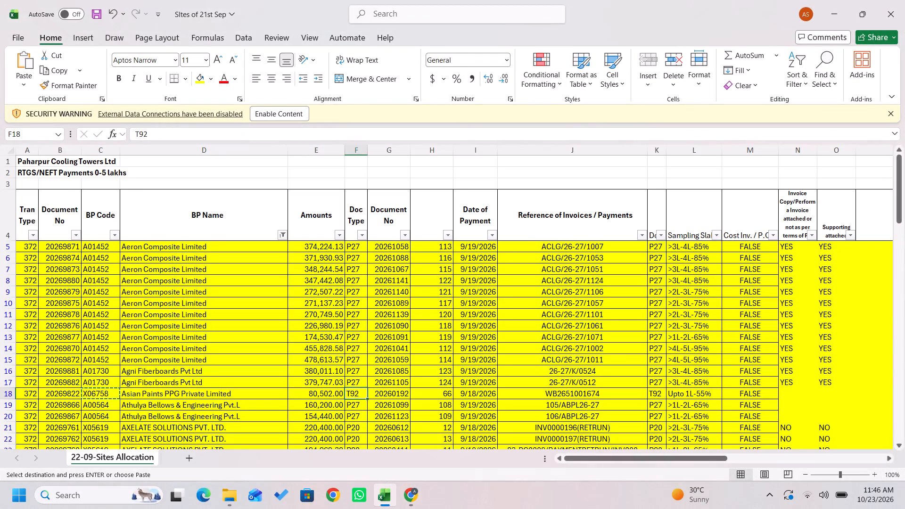
{"action": "key", "text": "Right"}
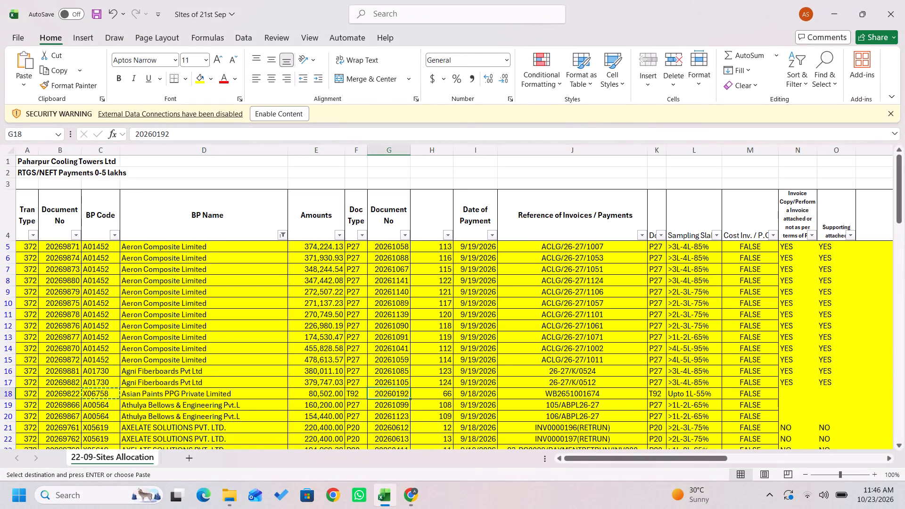
{"action": "key", "text": "ctrl+c"}
{"action": "key", "text": "alt+Tab"}
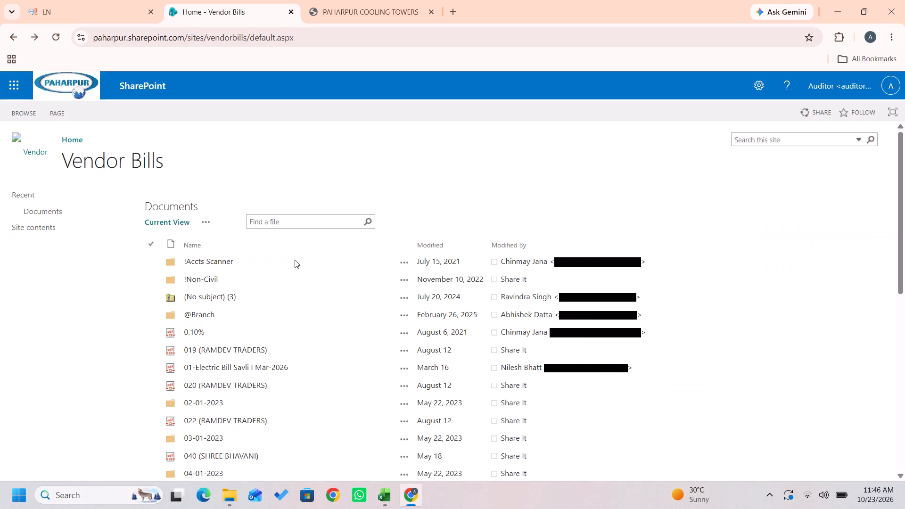
{"action": "left_click", "coordinate": [296, 225]}
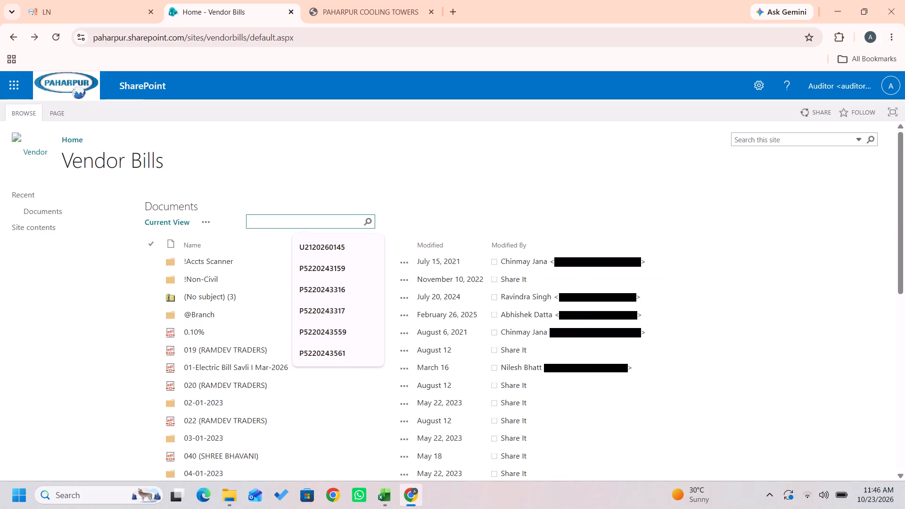
{"action": "key", "text": "t"}
{"action": "key", "text": "t"}
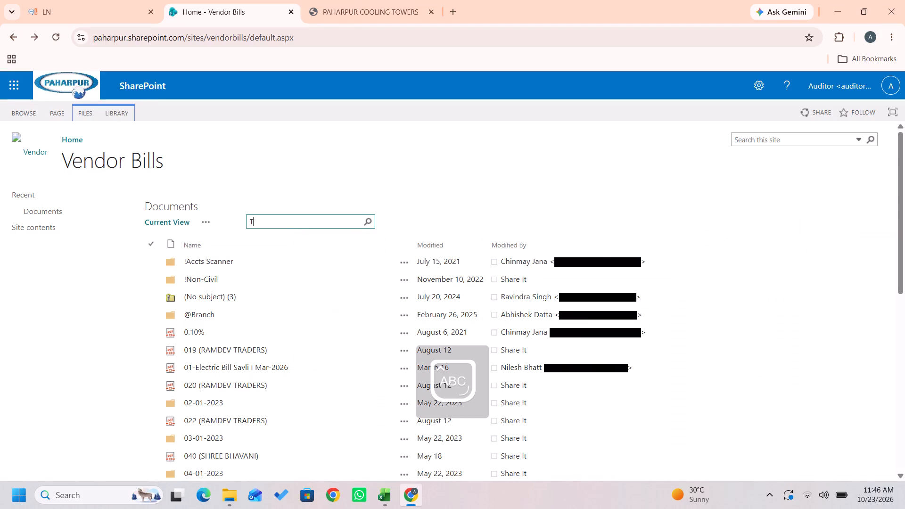
{"action": "type", "text": "92"}
{"action": "key", "text": "ctrl+v"}
{"action": "key", "text": "Return"}
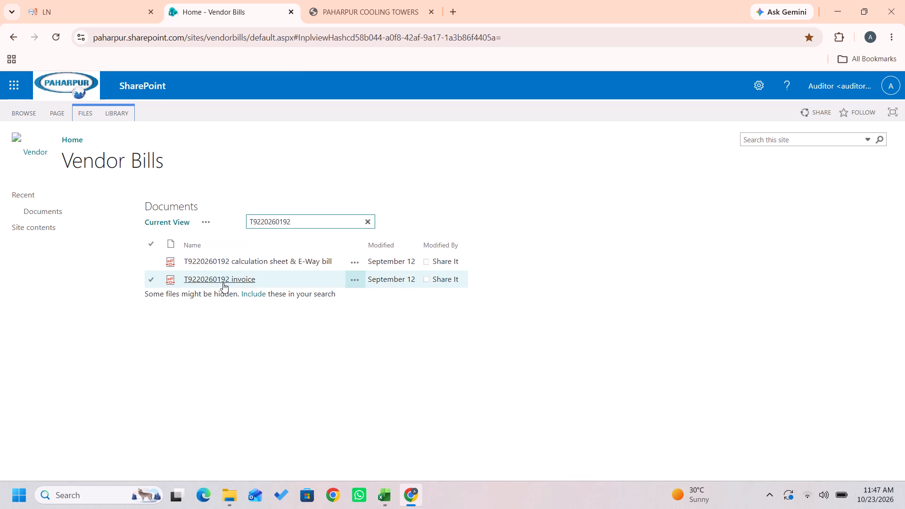
{"action": "left_click", "coordinate": [207, 282]}
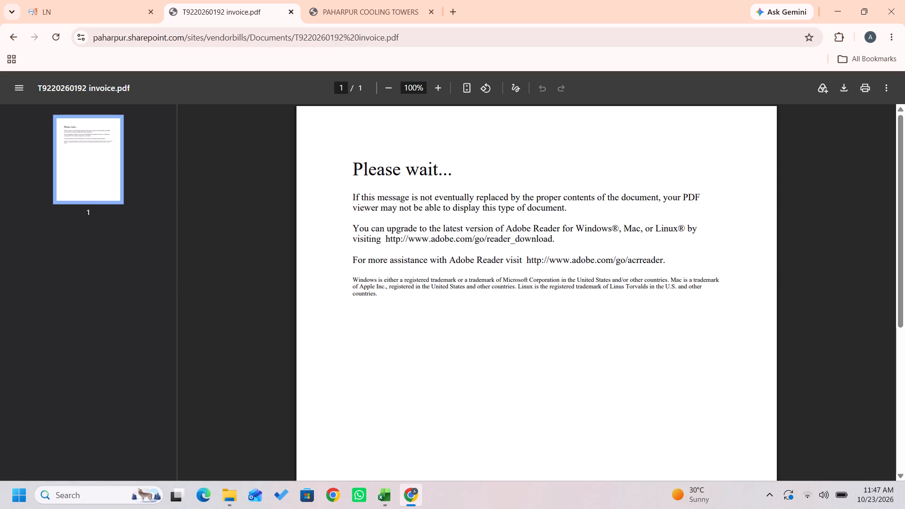
{"action": "scroll", "coordinate": [484, 230], "scroll_direction": "up", "scroll_amount": 1}
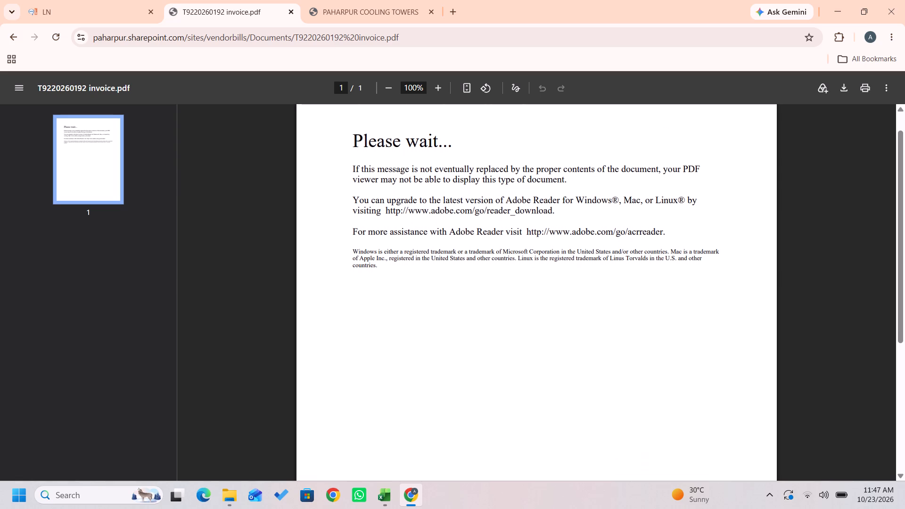
{"action": "scroll", "coordinate": [484, 230], "scroll_direction": "up", "scroll_amount": 1}
{"action": "left_click", "coordinate": [313, 0]}
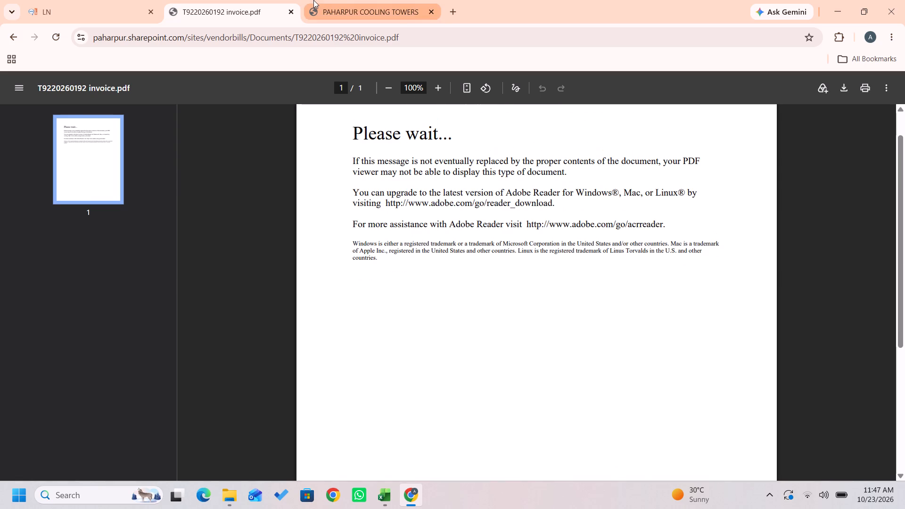
{"action": "left_click", "coordinate": [390, 185]}
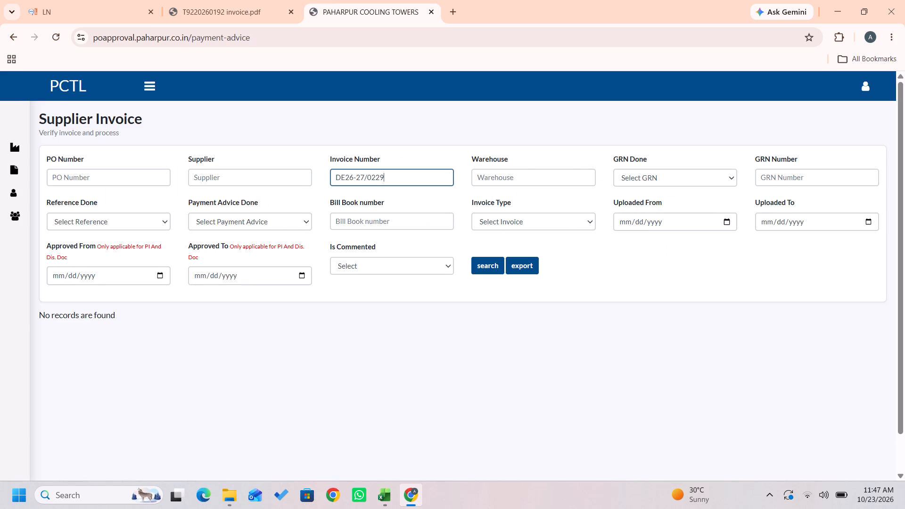
{"action": "key", "text": "ctrl+a"}
{"action": "key", "text": "BackSpace"}
{"action": "key", "text": "alt+Tab"}
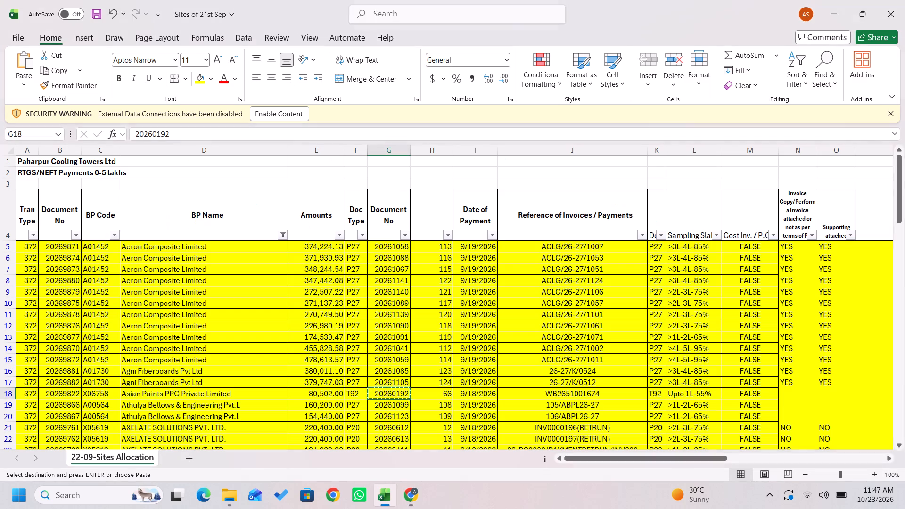
{"action": "key", "text": "Right"}
{"action": "key", "text": "Right"}
{"action": "key", "text": "Right"}
{"action": "key", "text": "Right"}
{"action": "key", "text": "Left"}
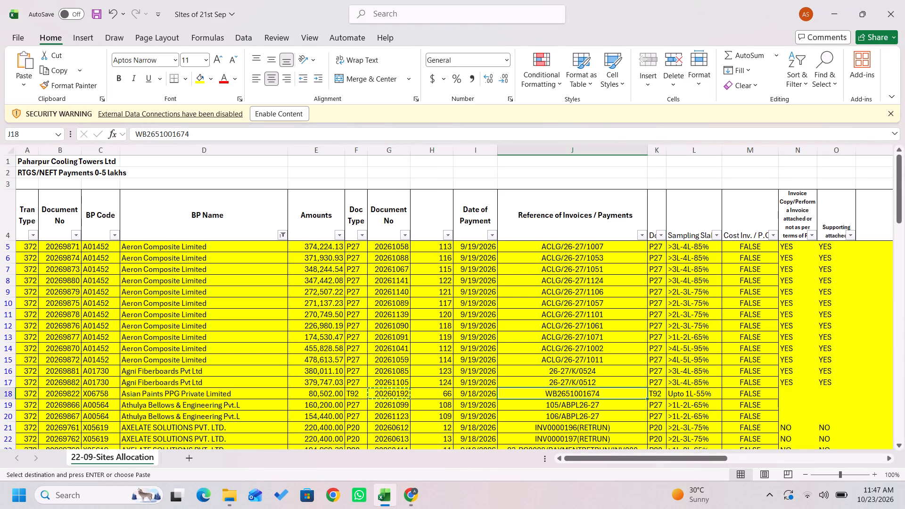
{"action": "key", "text": "ctrl+c"}
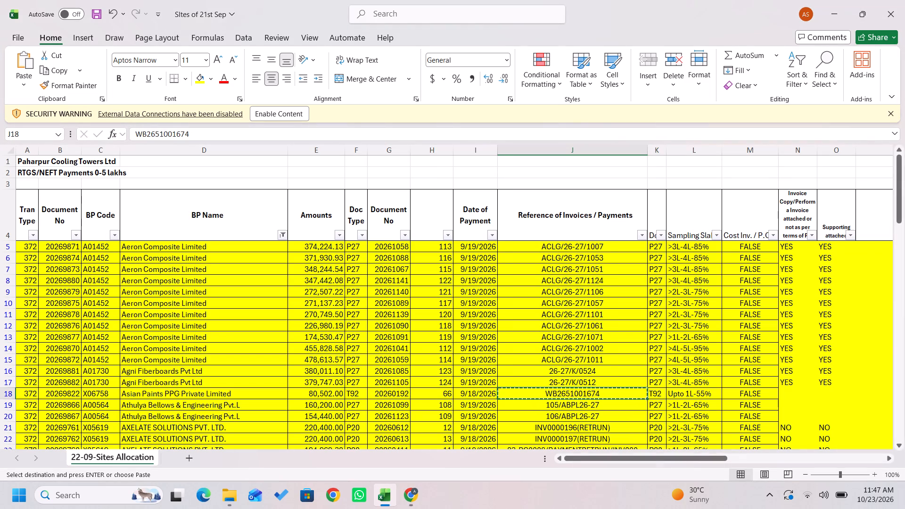
{"action": "key", "text": "alt+Tab"}
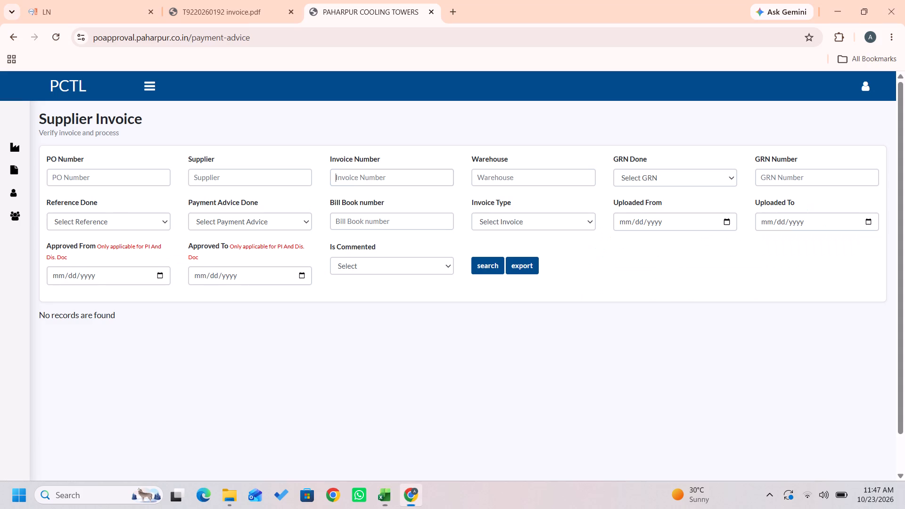
{"action": "key", "text": "ctrl+v"}
{"action": "key", "text": "Return"}
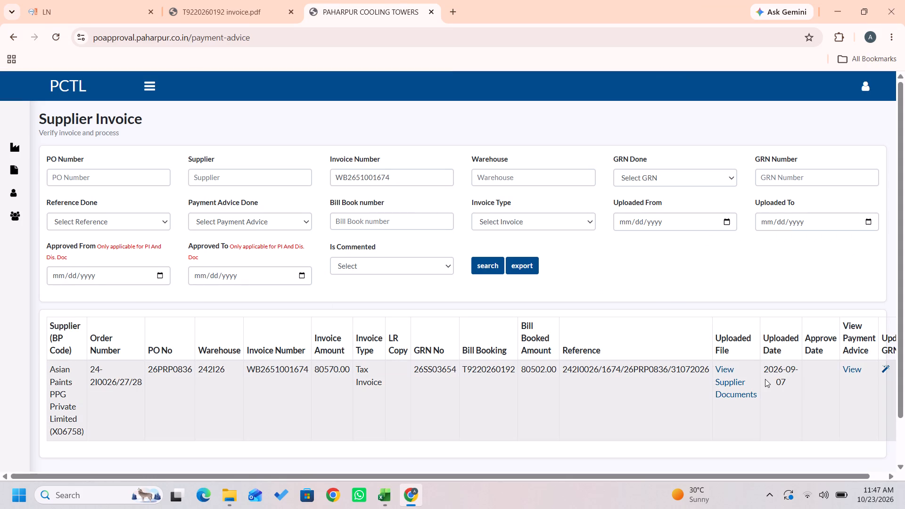
{"action": "left_click", "coordinate": [738, 386]}
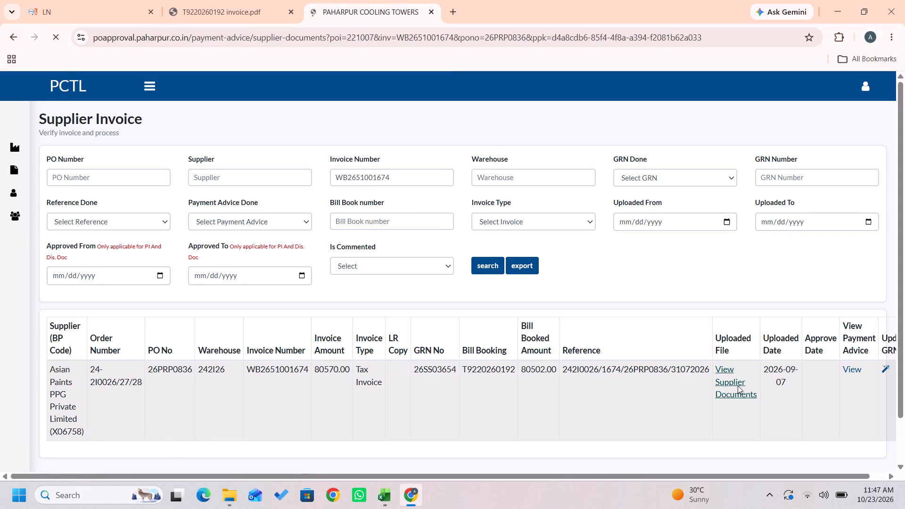
{"action": "scroll", "coordinate": [485, 375], "scroll_direction": "down", "scroll_amount": 2}
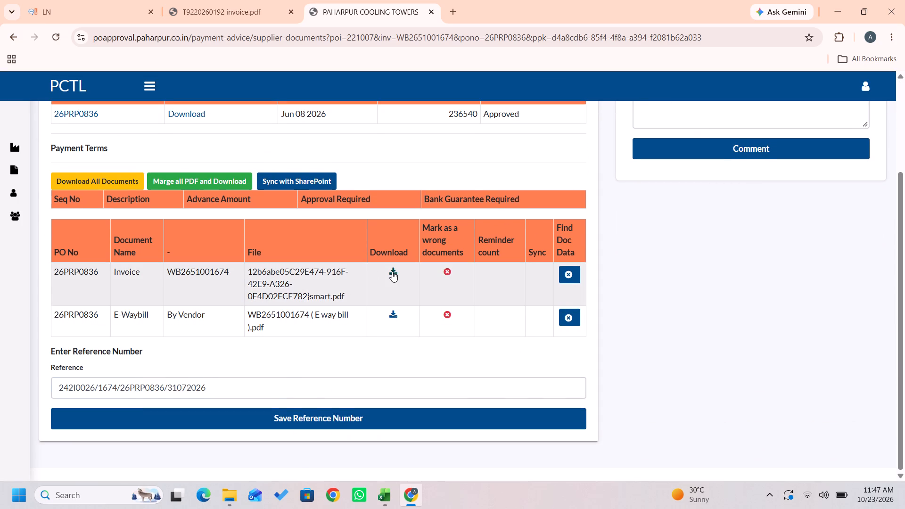
{"action": "left_click", "coordinate": [394, 271]}
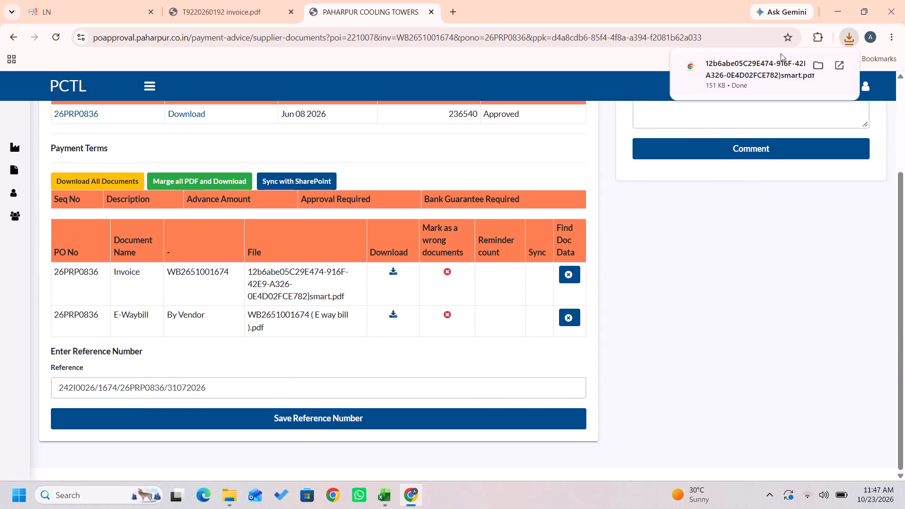
{"action": "left_click", "coordinate": [776, 74]}
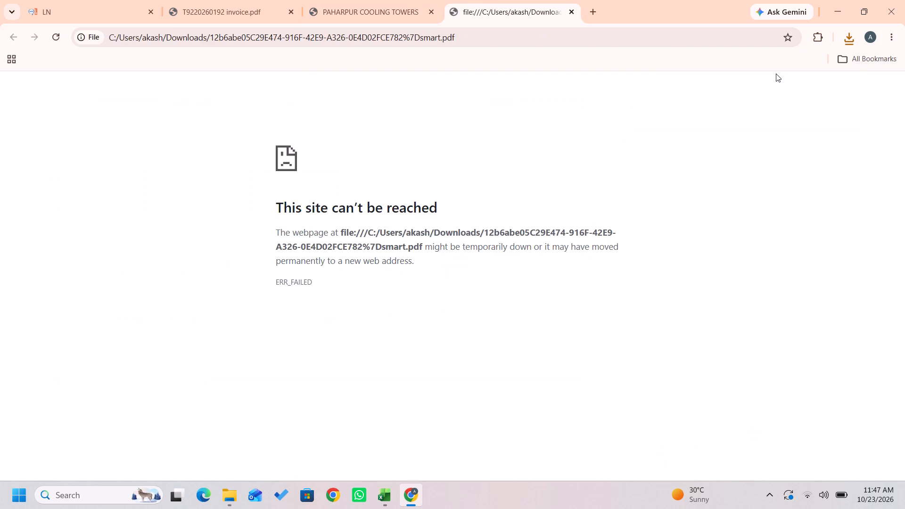
{"action": "left_click", "coordinate": [574, 16]}
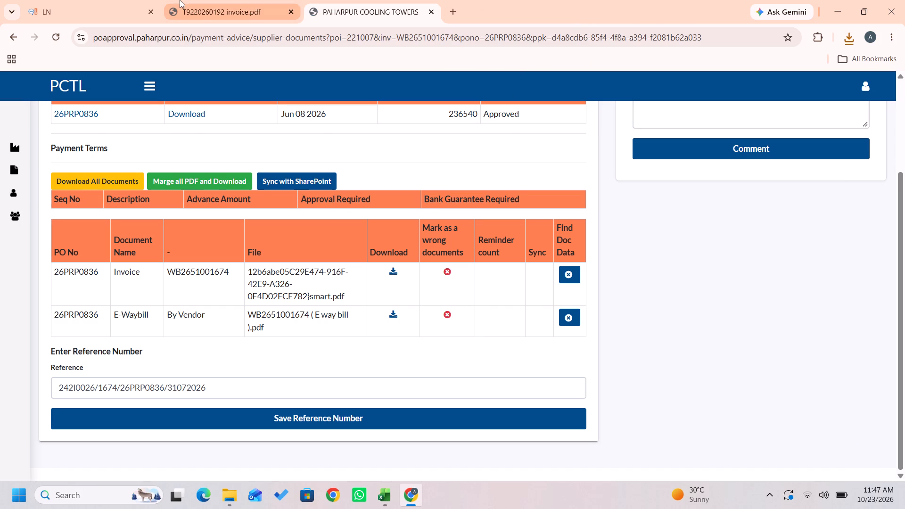
Switch to LN Accounts Payable 360 and show the open entries of business partner X06758, Asian Paints PPG.
{"action": "left_click", "coordinate": [108, 0]}
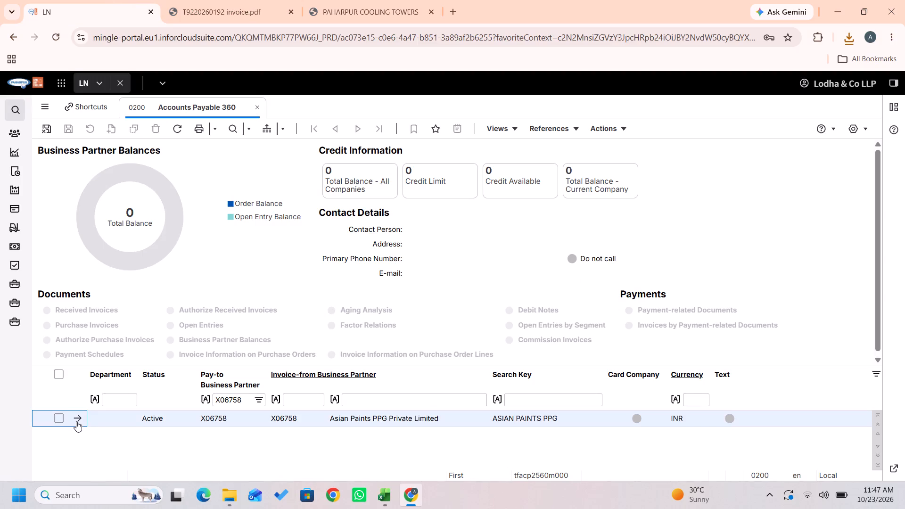
{"action": "left_click", "coordinate": [61, 421]}
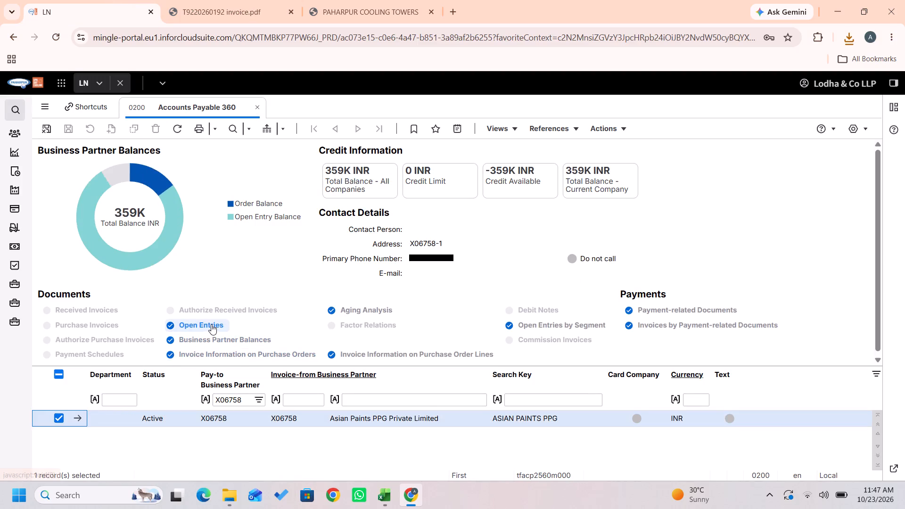
{"action": "left_click", "coordinate": [211, 324]}
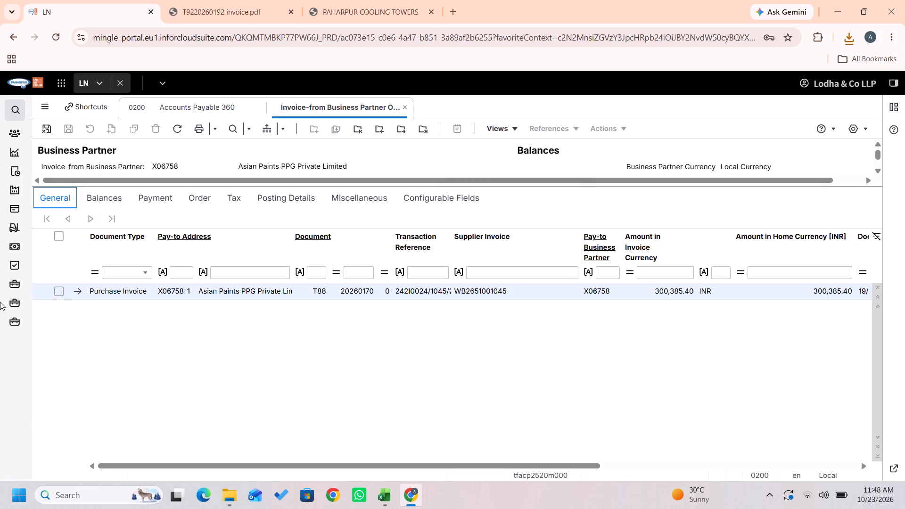
{"action": "left_click", "coordinate": [58, 289]}
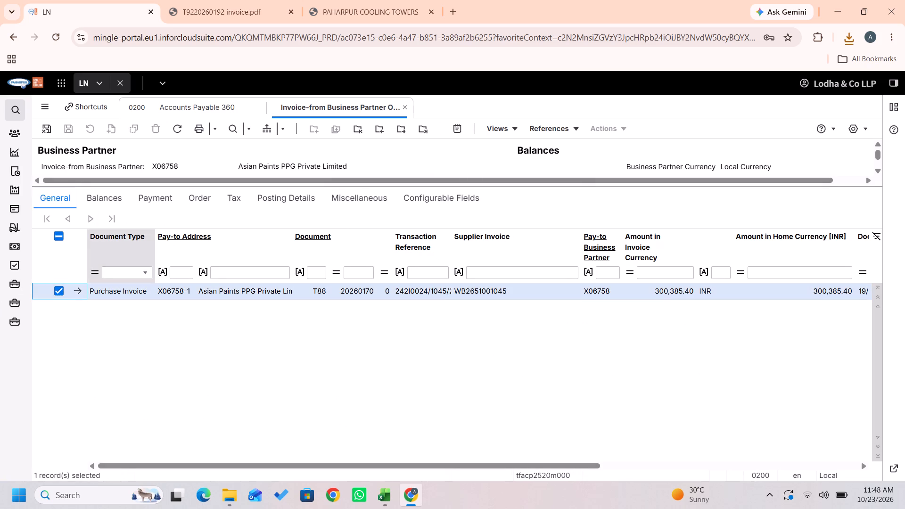
{"action": "key", "text": "shift+g"}
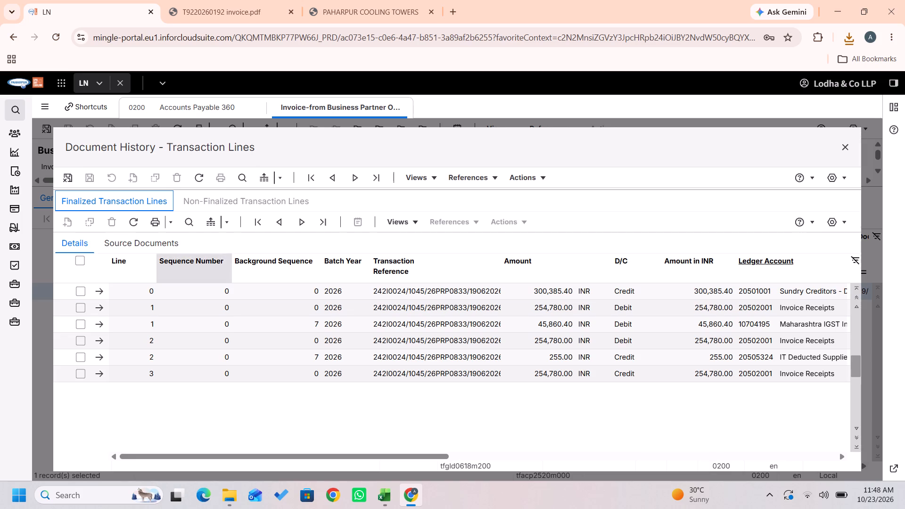
{"action": "scroll", "coordinate": [642, 358], "scroll_direction": "left", "scroll_amount": 2}
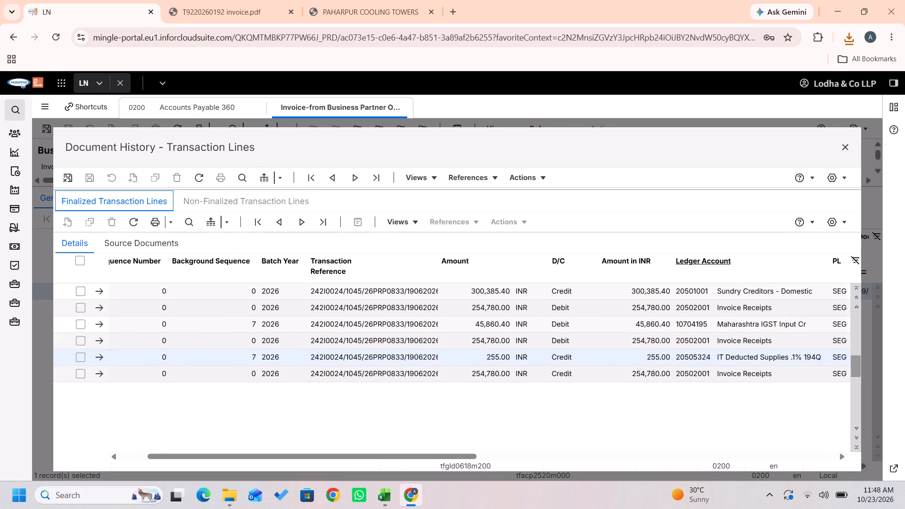
{"action": "scroll", "coordinate": [642, 358], "scroll_direction": "left", "scroll_amount": 2}
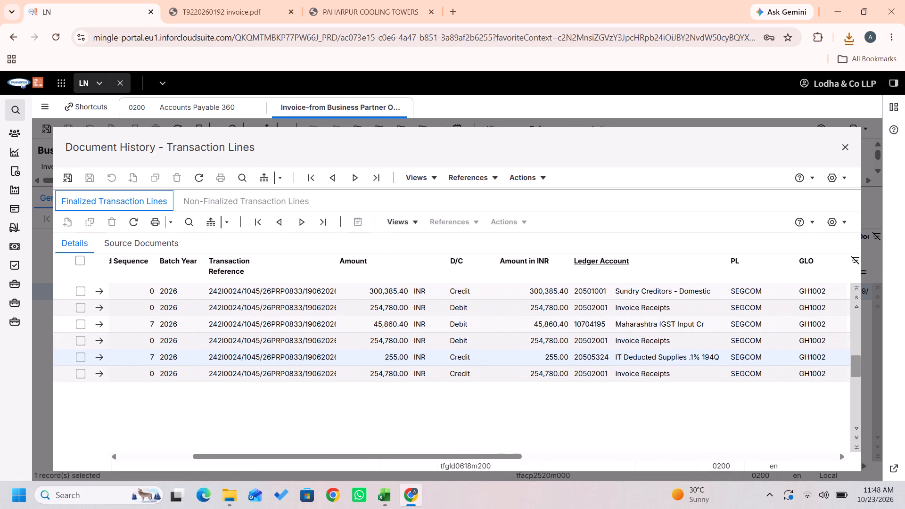
{"action": "scroll", "coordinate": [642, 358], "scroll_direction": "left", "scroll_amount": 4}
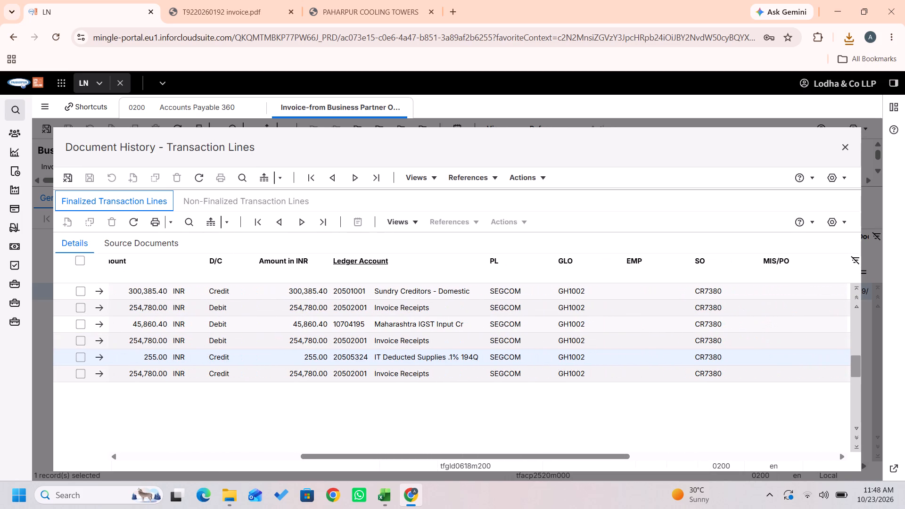
{"action": "scroll", "coordinate": [642, 358], "scroll_direction": "right", "scroll_amount": 2}
{"action": "key", "text": "alt+Tab"}
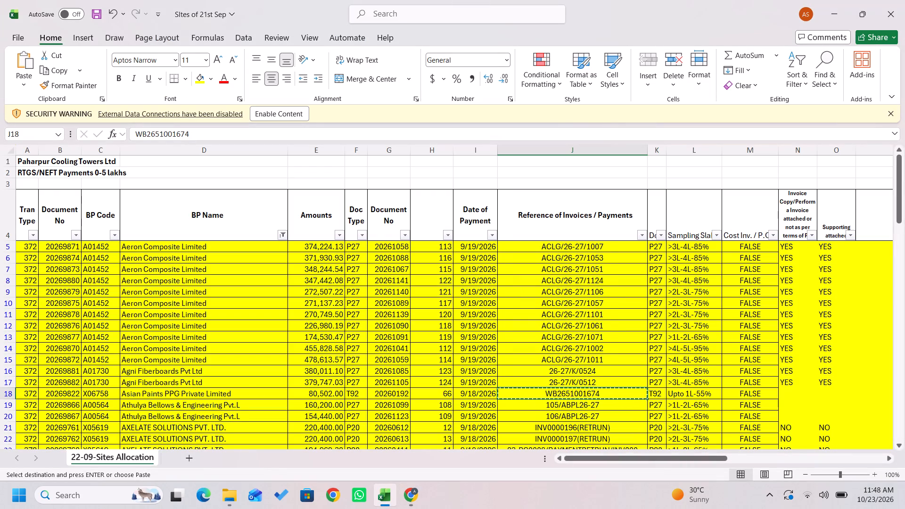
{"action": "key", "text": "alt+Tab"}
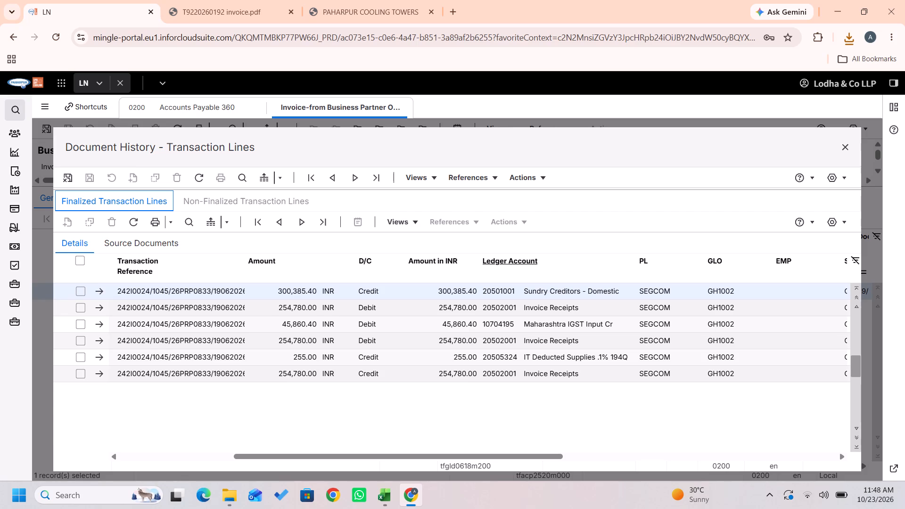
{"action": "scroll", "coordinate": [625, 288], "scroll_direction": "right", "scroll_amount": 3}
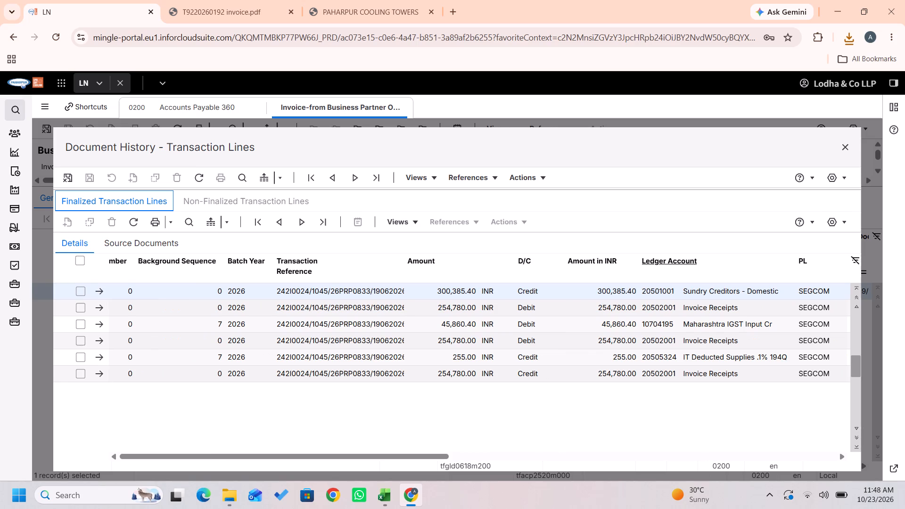
{"action": "scroll", "coordinate": [625, 288], "scroll_direction": "left", "scroll_amount": 3}
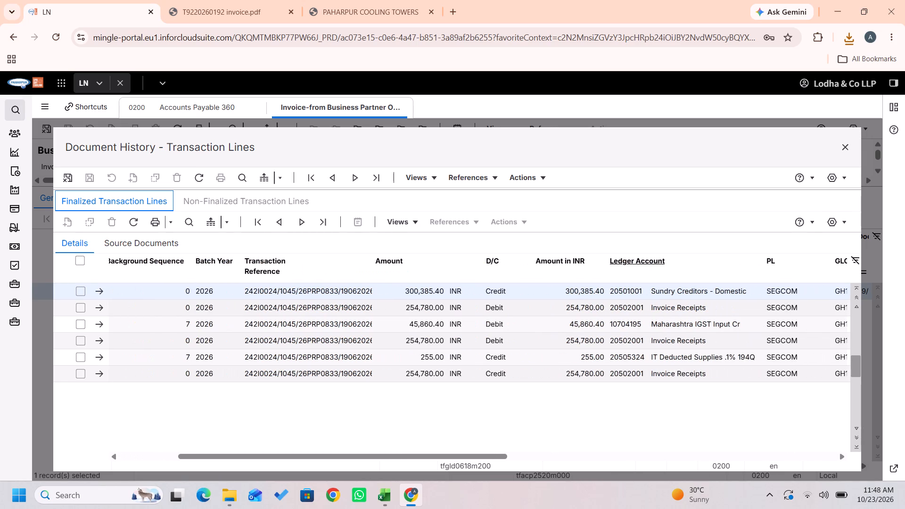
{"action": "key", "text": "Escape"}
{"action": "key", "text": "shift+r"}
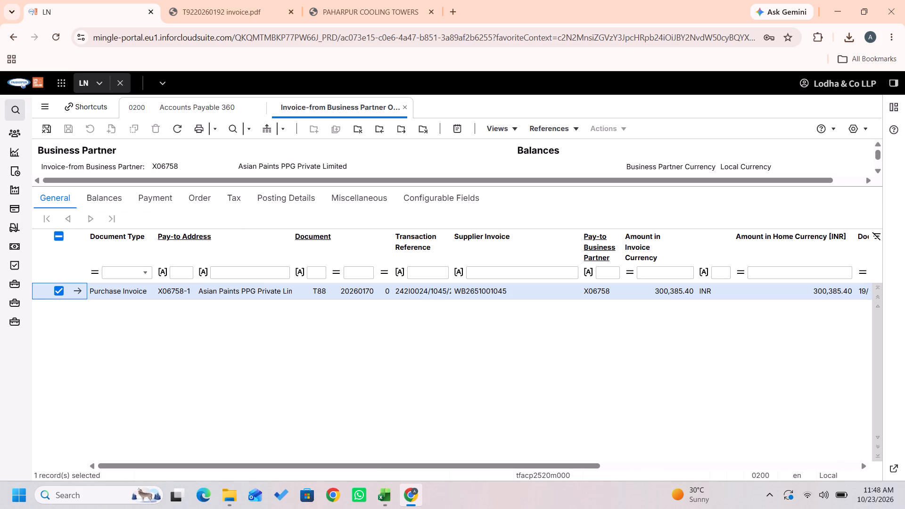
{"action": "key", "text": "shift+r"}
{"action": "left_click", "coordinate": [469, 363]}
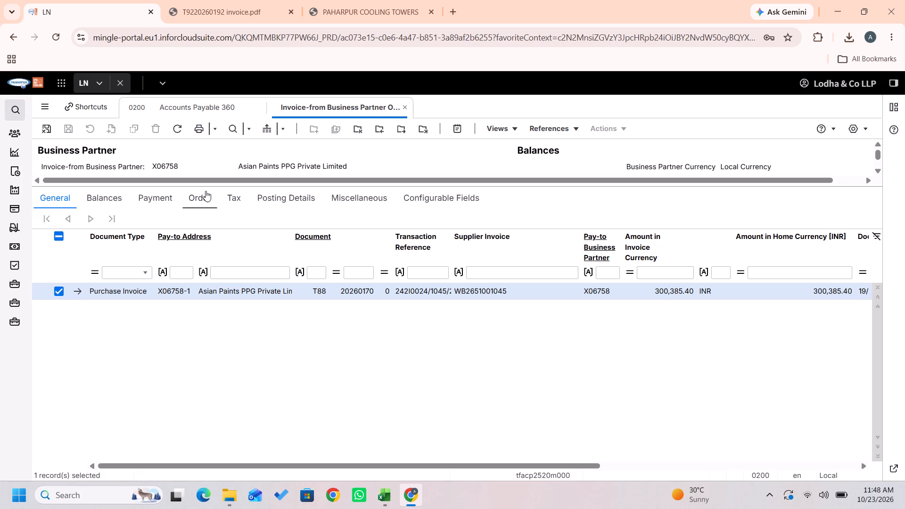
{"action": "left_click", "coordinate": [148, 201]}
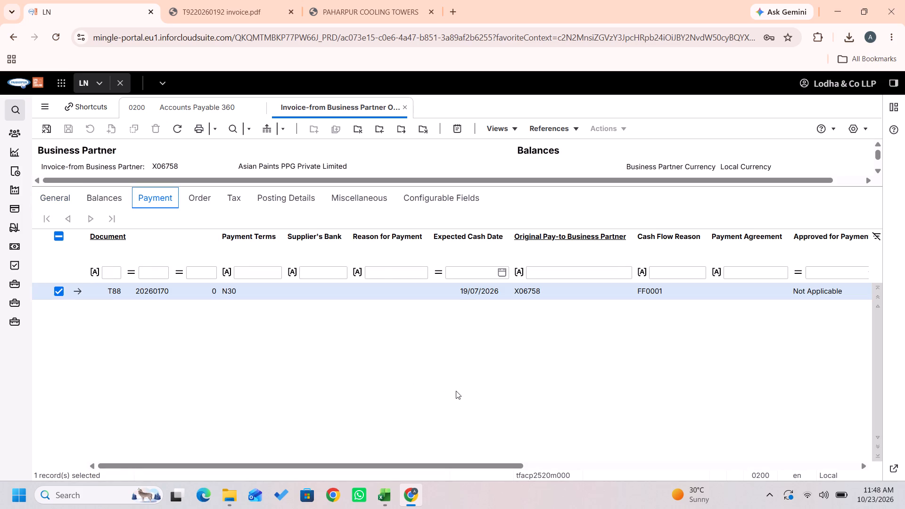
{"action": "scroll", "coordinate": [456, 391], "scroll_direction": "left", "scroll_amount": 7}
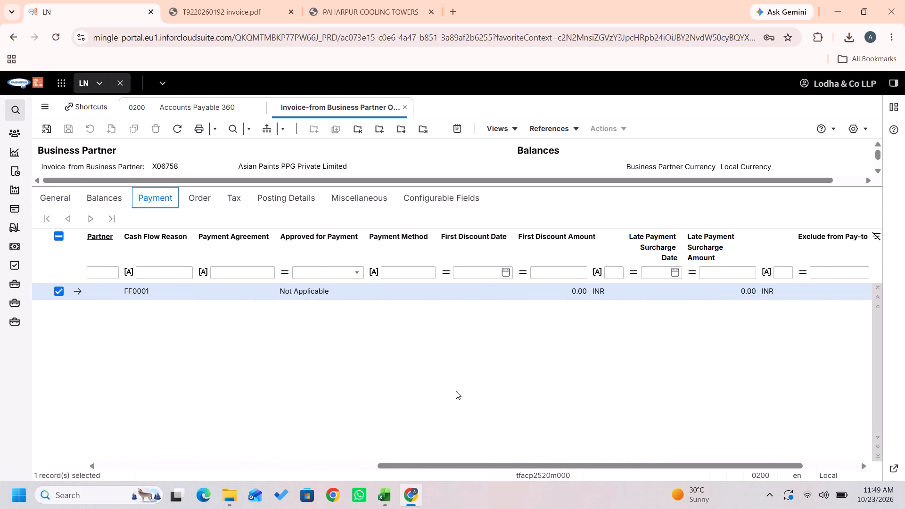
{"action": "scroll", "coordinate": [456, 391], "scroll_direction": "left", "scroll_amount": 3}
{"action": "scroll", "coordinate": [456, 391], "scroll_direction": "right", "scroll_amount": 4}
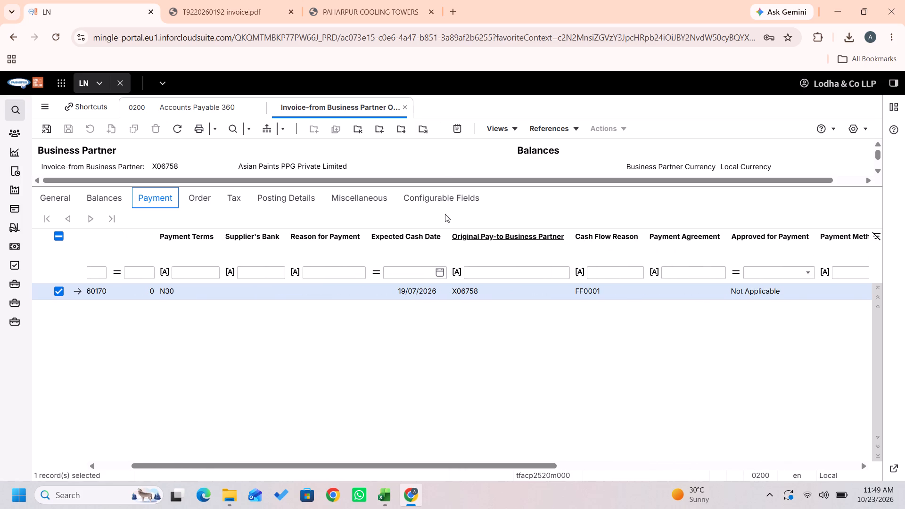
{"action": "scroll", "coordinate": [262, 304], "scroll_direction": "right", "scroll_amount": 6}
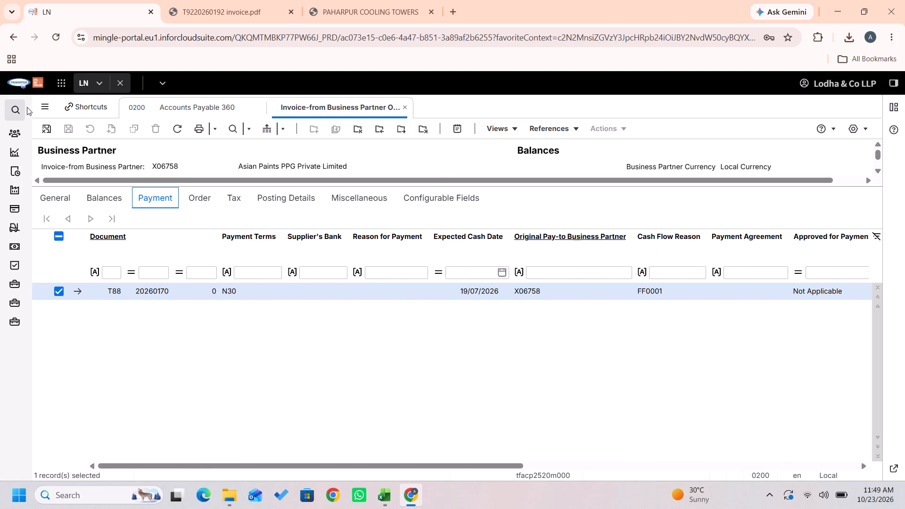
{"action": "left_click", "coordinate": [67, 201]}
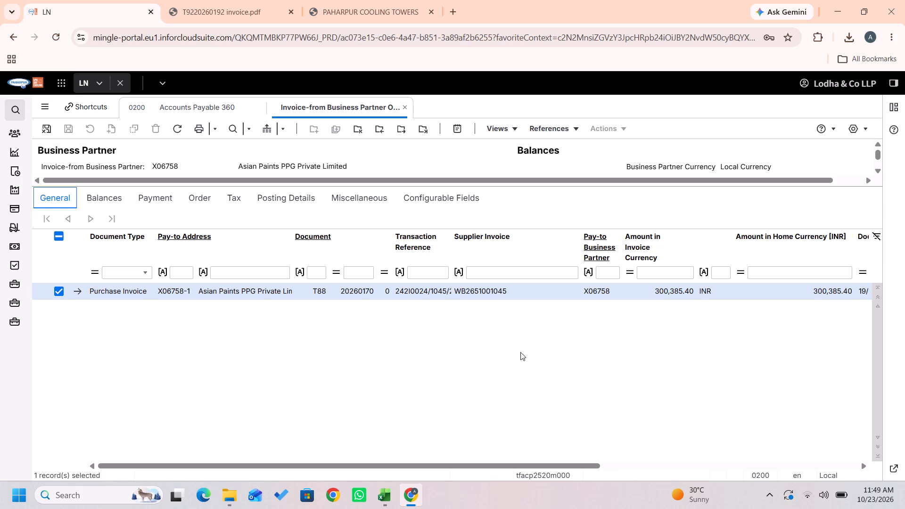
{"action": "key", "text": "shift+g"}
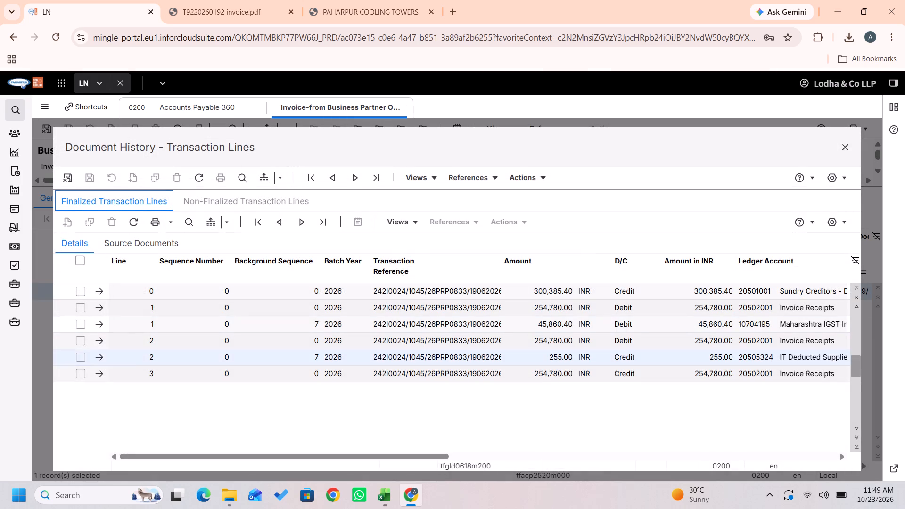
{"action": "scroll", "coordinate": [792, 346], "scroll_direction": "left", "scroll_amount": 2}
{"action": "scroll", "coordinate": [792, 346], "scroll_direction": "up", "scroll_amount": 1}
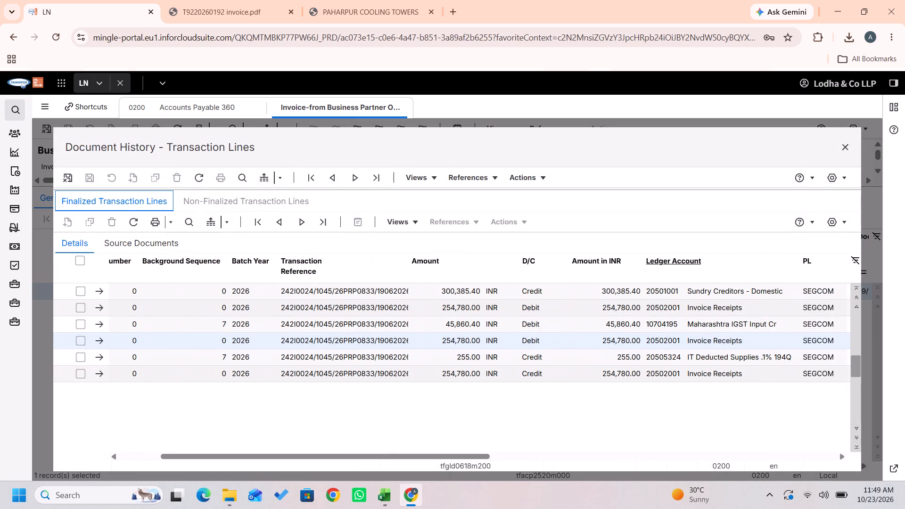
{"action": "scroll", "coordinate": [792, 346], "scroll_direction": "left", "scroll_amount": 1}
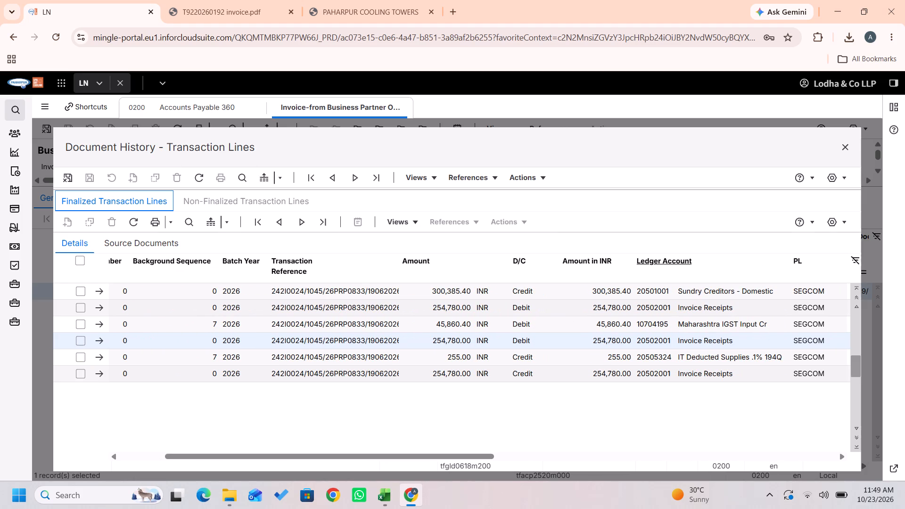
{"action": "scroll", "coordinate": [782, 316], "scroll_direction": "right", "scroll_amount": 2}
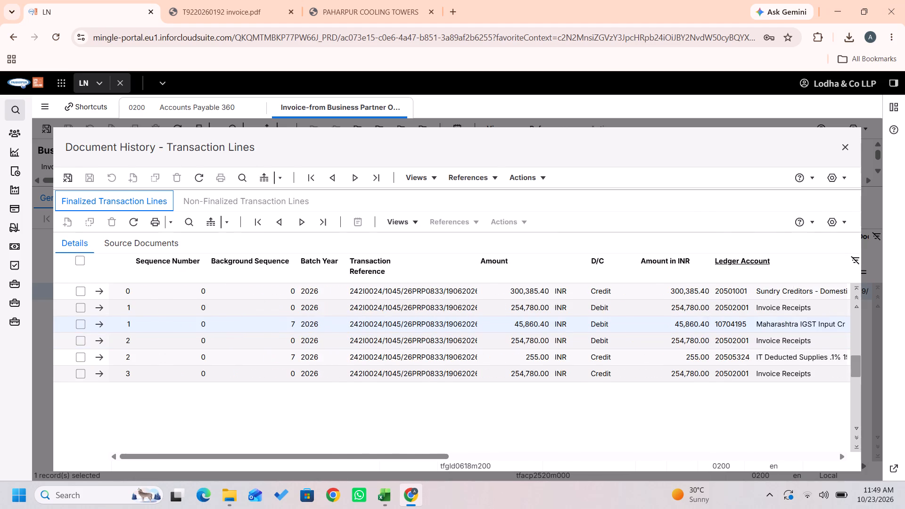
{"action": "key", "text": "alt+Tab"}
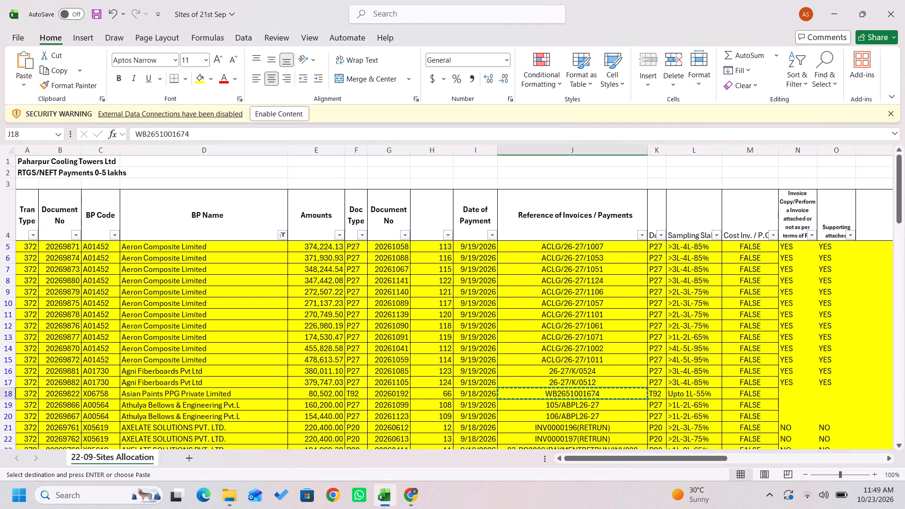
{"action": "key", "text": "alt+Tab"}
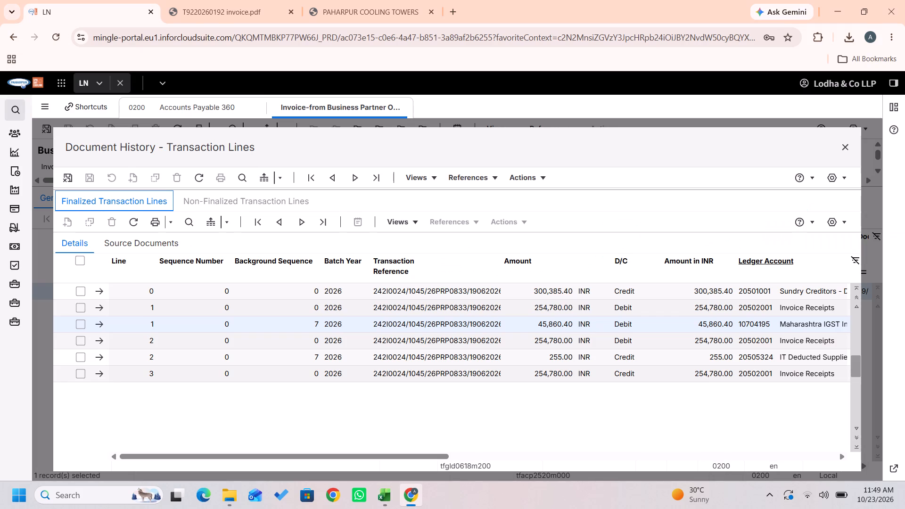
{"action": "key", "text": "Escape"}
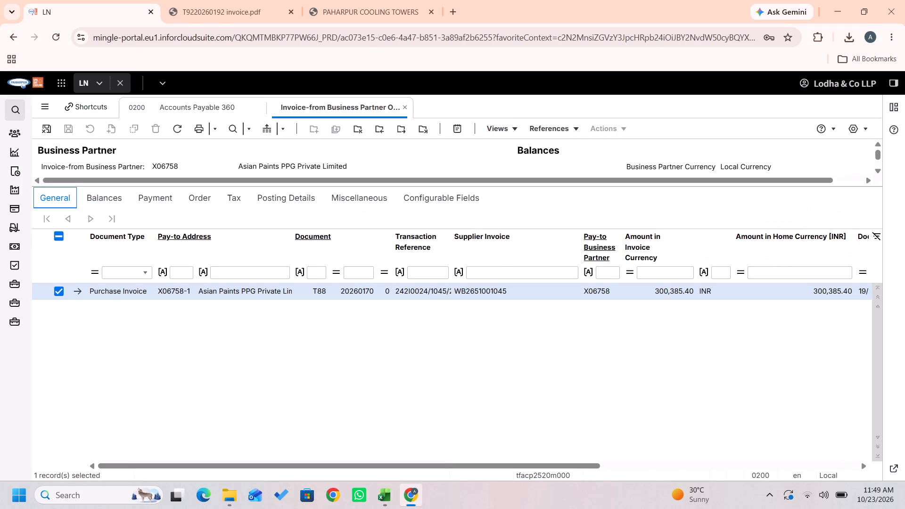
{"action": "left_click", "coordinate": [518, 275]}
{"action": "key", "text": "alt+Tab"}
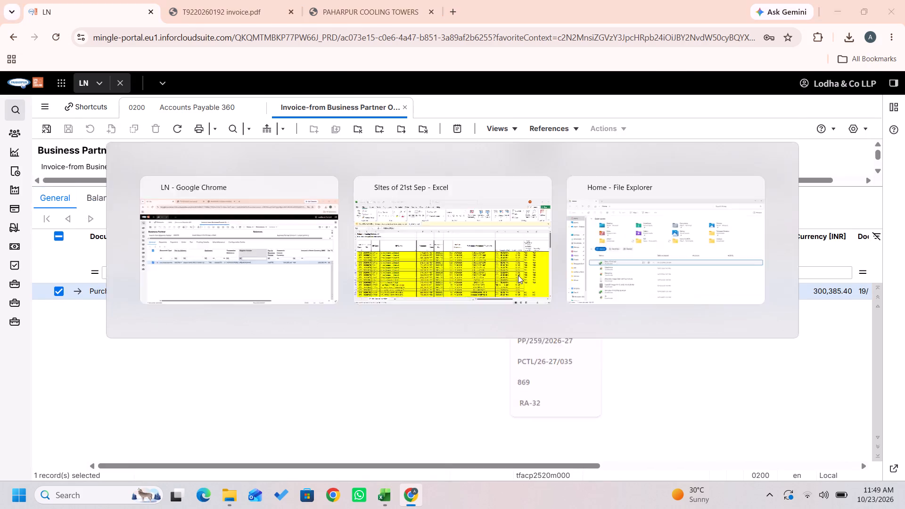
{"action": "key", "text": "alt+Tab"}
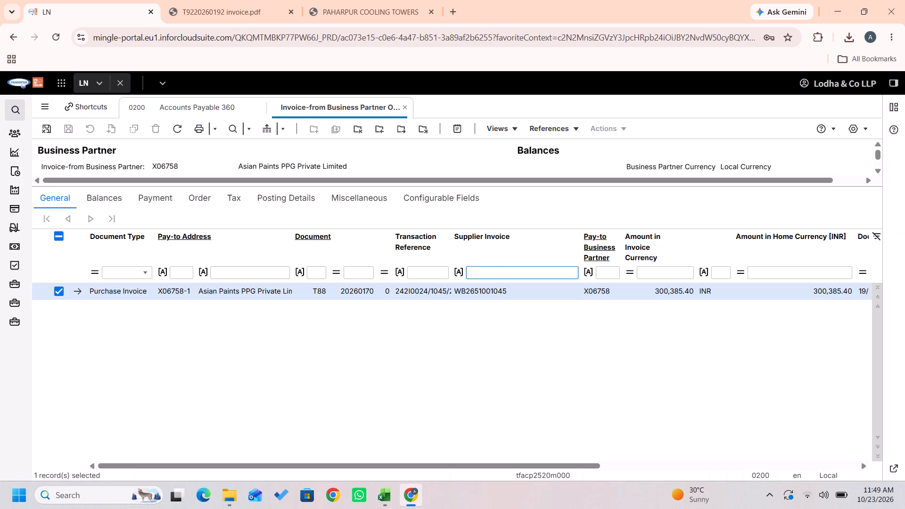
{"action": "key", "text": "ctrl+v"}
{"action": "key", "text": "Return"}
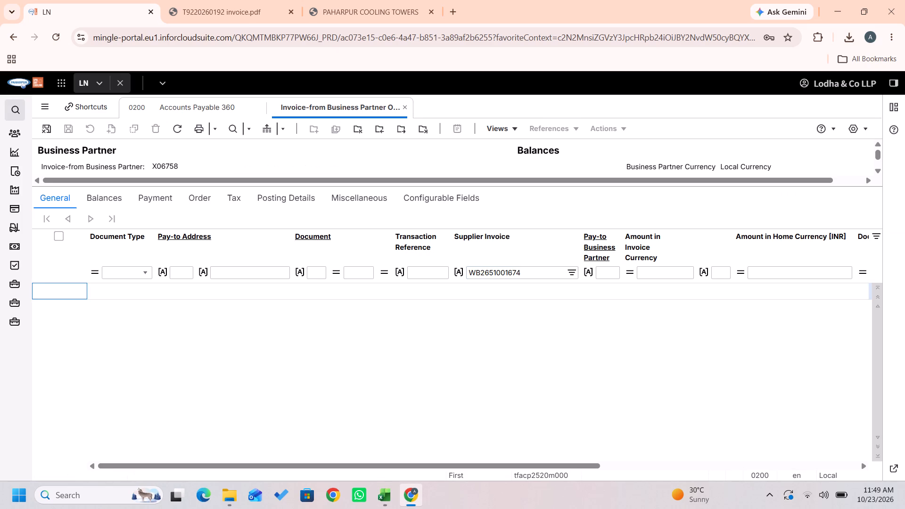
{"action": "key", "text": "shift+a"}
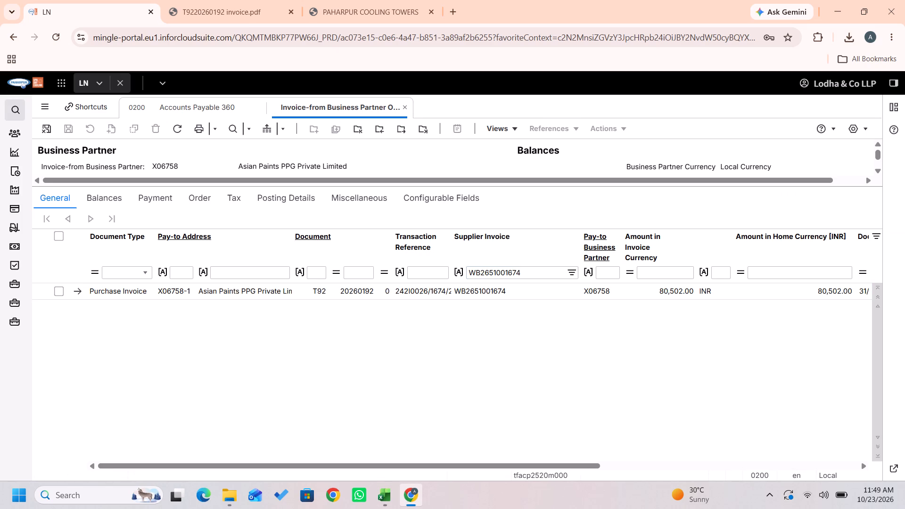
{"action": "left_click", "coordinate": [61, 297]}
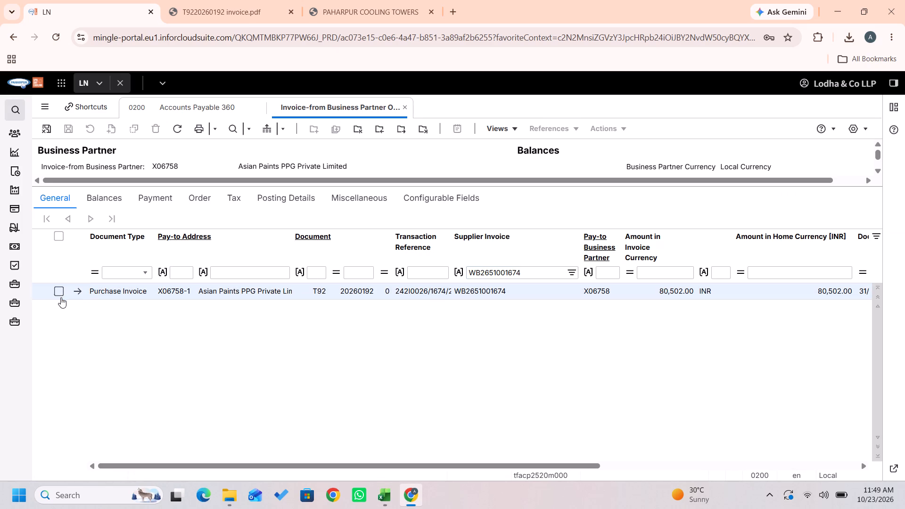
{"action": "key", "text": "shift+g"}
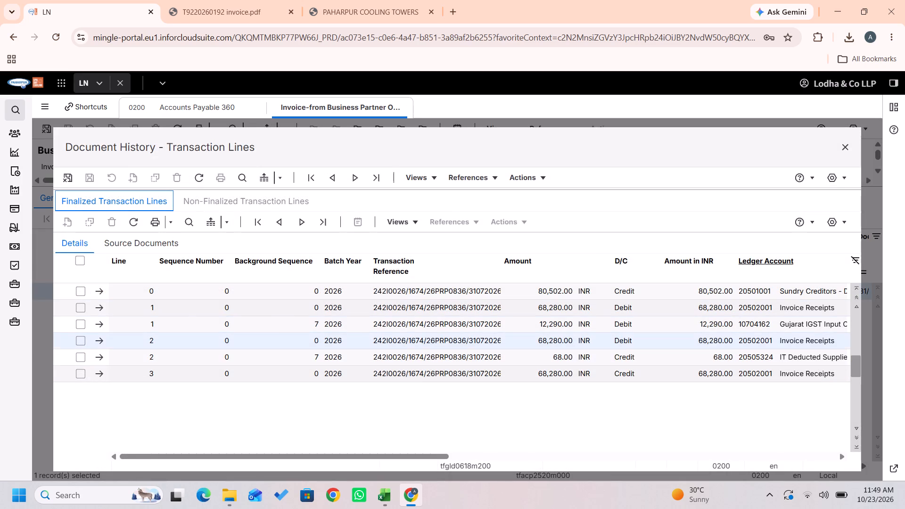
{"action": "scroll", "coordinate": [573, 340], "scroll_direction": "left", "scroll_amount": 2}
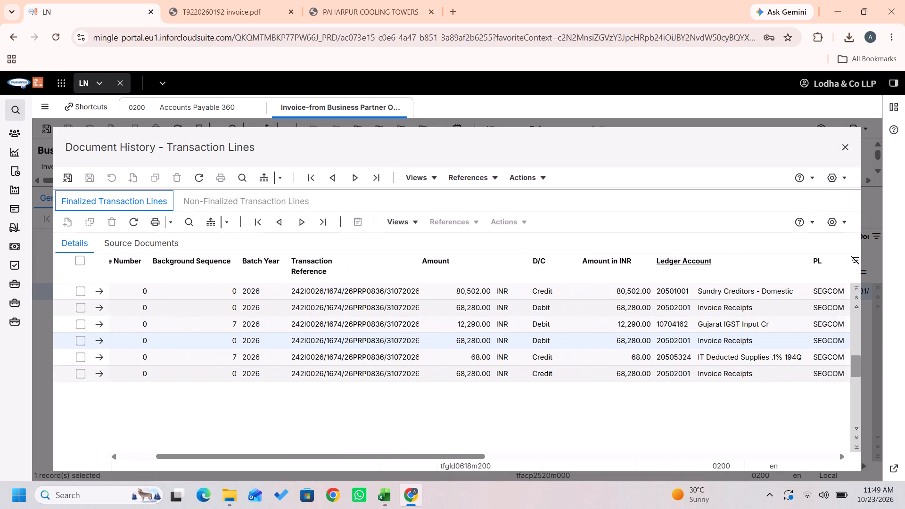
{"action": "scroll", "coordinate": [573, 340], "scroll_direction": "left", "scroll_amount": 1}
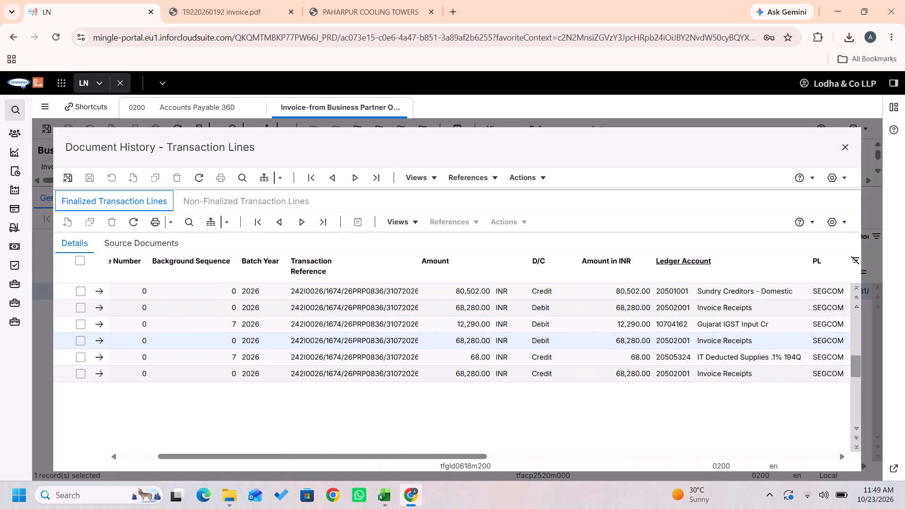
{"action": "scroll", "coordinate": [573, 340], "scroll_direction": "left", "scroll_amount": 3}
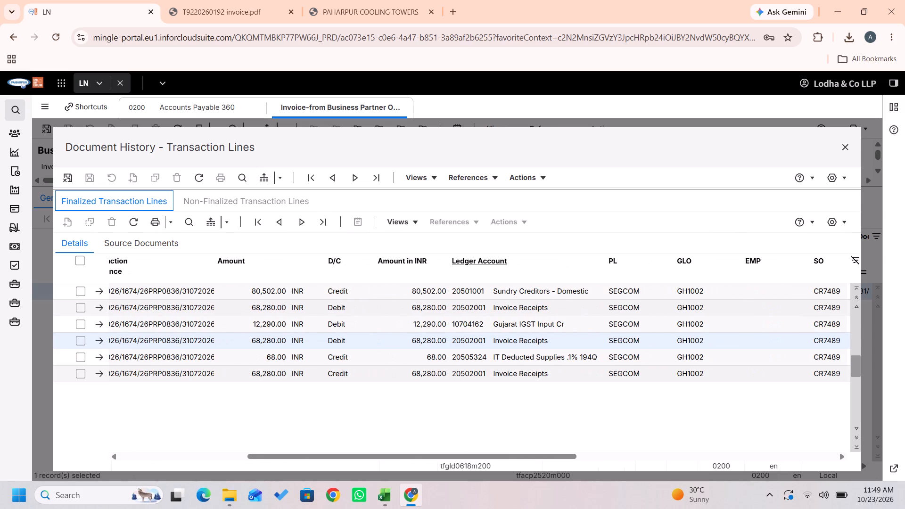
{"action": "scroll", "coordinate": [573, 340], "scroll_direction": "right", "scroll_amount": 5}
In the payment sheet's Asian Paints PPG row, enter NO for both invoice copy attached and supporting attached.
{"action": "key", "text": "alt+Tab"}
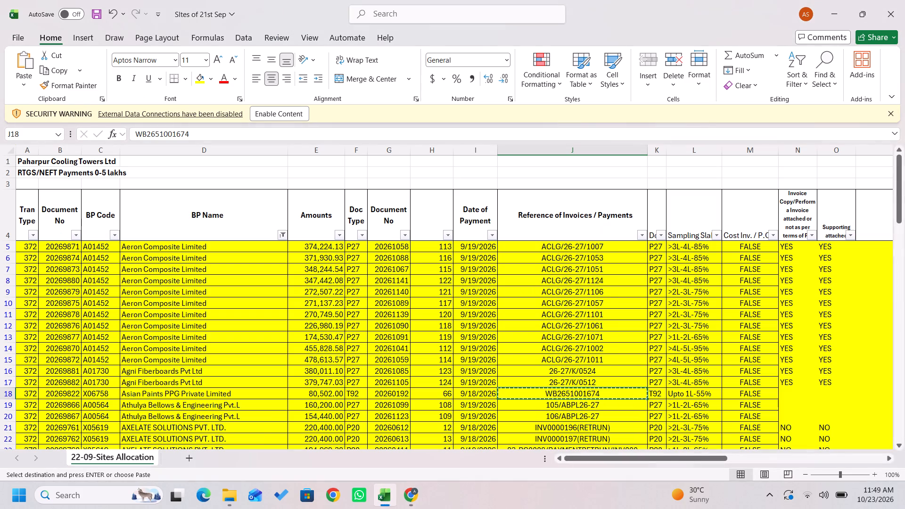
{"action": "key", "text": "Right"}
{"action": "key", "text": "Right"}
{"action": "key", "text": "Right"}
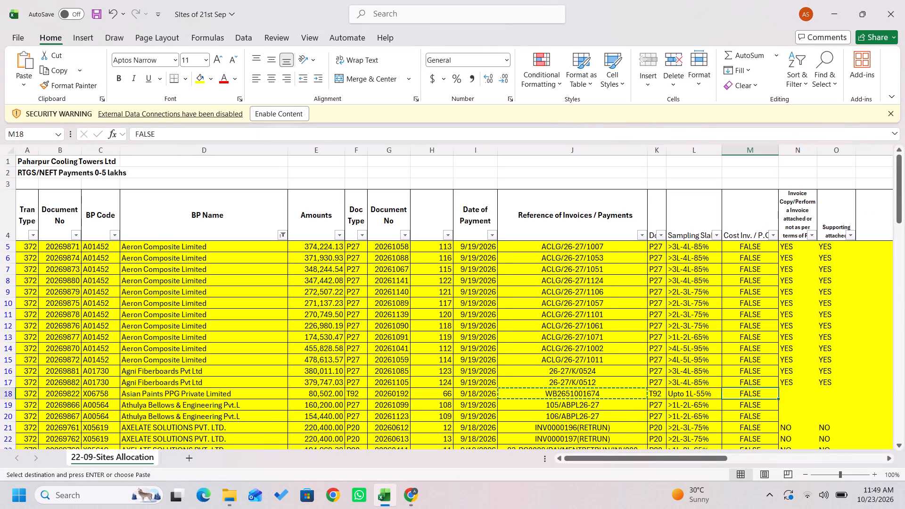
{"action": "key", "text": "Right"}
{"action": "type", "text": "NO"}
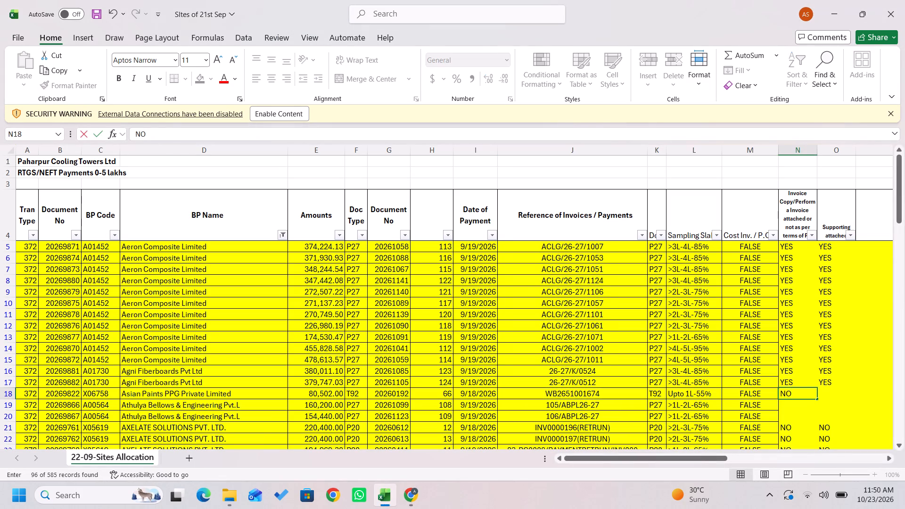
{"action": "key", "text": "Right"}
{"action": "type", "text": "NO"}
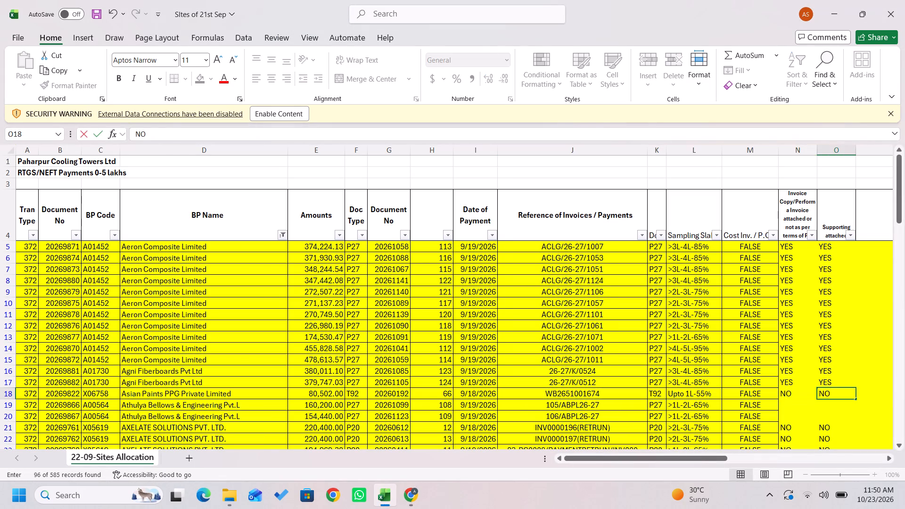
After rechecking the LN tax lines, enter TDS compliance YES for Asian Paints PPG and fill down section 194Q and GST compliance YES.
{"action": "key", "text": "Right"}
{"action": "key", "text": "Right"}
{"action": "key", "text": "Right"}
{"action": "key", "text": "Left"}
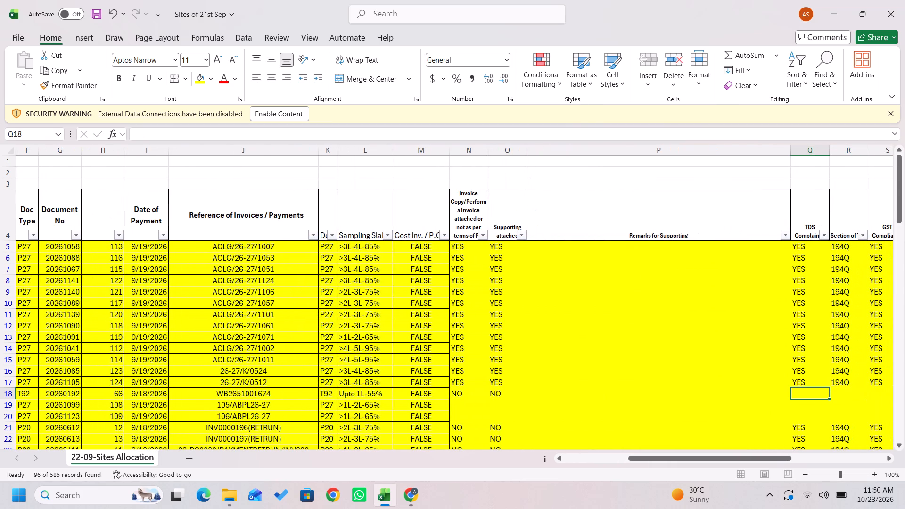
{"action": "key", "text": "alt+Tab"}
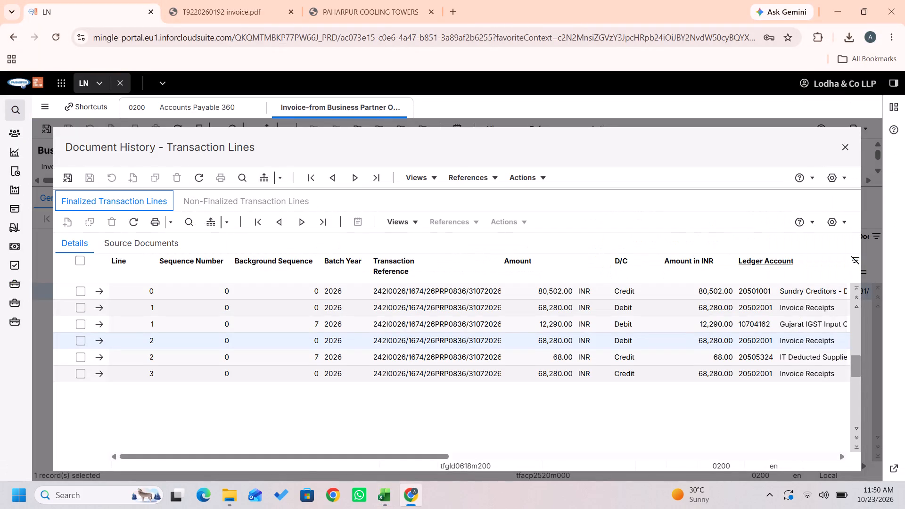
{"action": "scroll", "coordinate": [654, 394], "scroll_direction": "left", "scroll_amount": 1}
{"action": "key", "text": "alt+Tab"}
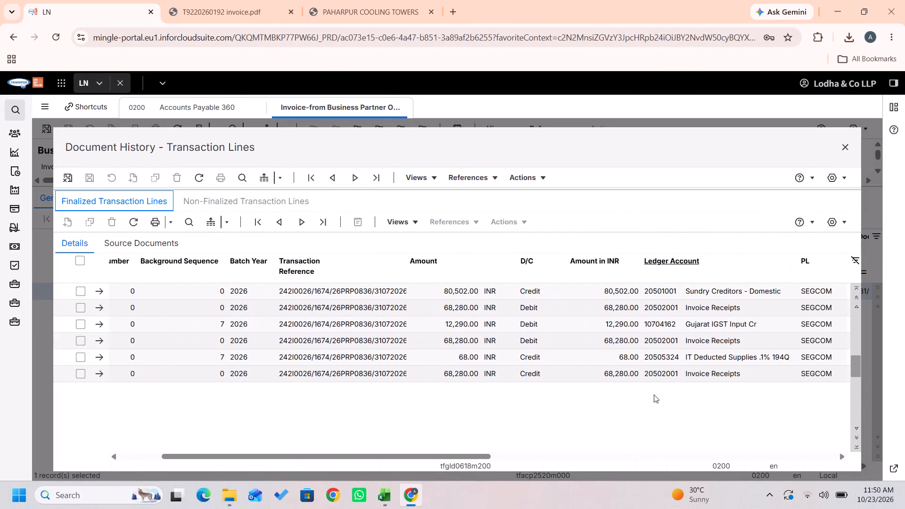
{"action": "type", "text": "YES"}
{"action": "key", "text": "Right"}
{"action": "key", "text": "Up"}
{"action": "key", "text": "shift+Down"}
{"action": "key", "text": "shift+Right"}
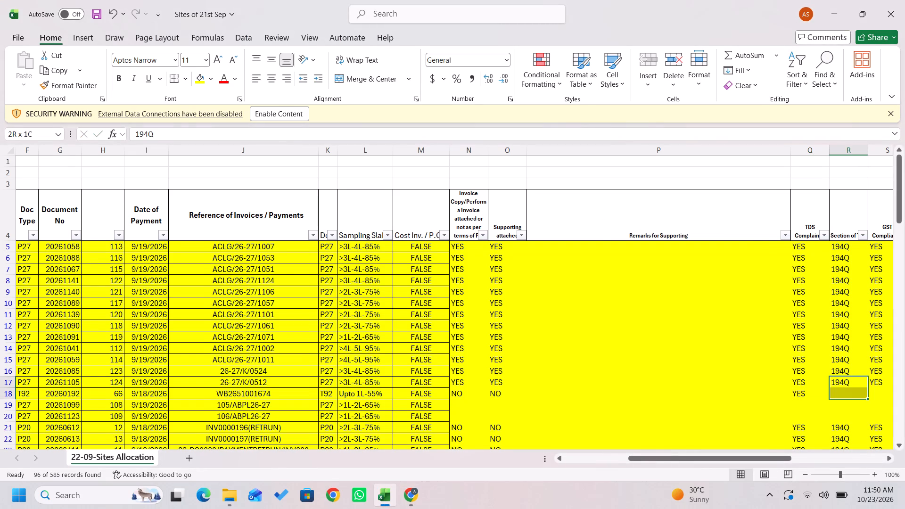
{"action": "key", "text": "ctrl+d"}
{"action": "key", "text": "Down"}
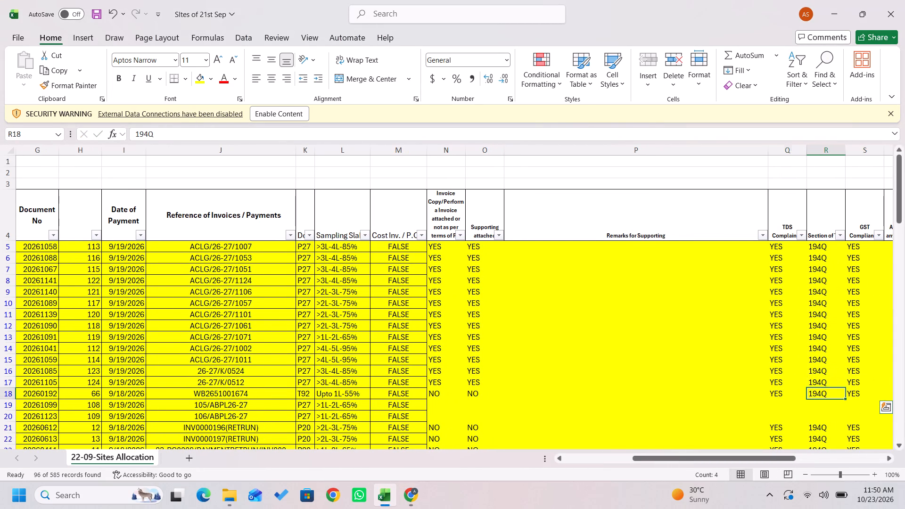
Copy BP code A00564 from the first Athulya Bellows & Engineering row, row 19.
{"action": "key", "text": "Left"}
{"action": "key", "text": "Down"}
{"action": "key", "text": "Left"}
{"action": "key", "text": "Left"}
{"action": "key", "text": "Left"}
{"action": "key", "text": "Left"}
{"action": "key", "text": "Left"}
{"action": "key", "text": "Left"}
{"action": "key", "text": "Left"}
{"action": "key", "text": "Left"}
{"action": "key", "text": "Left"}
{"action": "key", "text": "Left"}
{"action": "key", "text": "Left"}
{"action": "key", "text": "Left"}
{"action": "key", "text": "Left"}
{"action": "key", "text": "Left"}
{"action": "key", "text": "Left"}
{"action": "key", "text": "Left"}
{"action": "key", "text": "Left"}
{"action": "key", "text": "Left"}
{"action": "key", "text": "Left"}
{"action": "key", "text": "Left"}
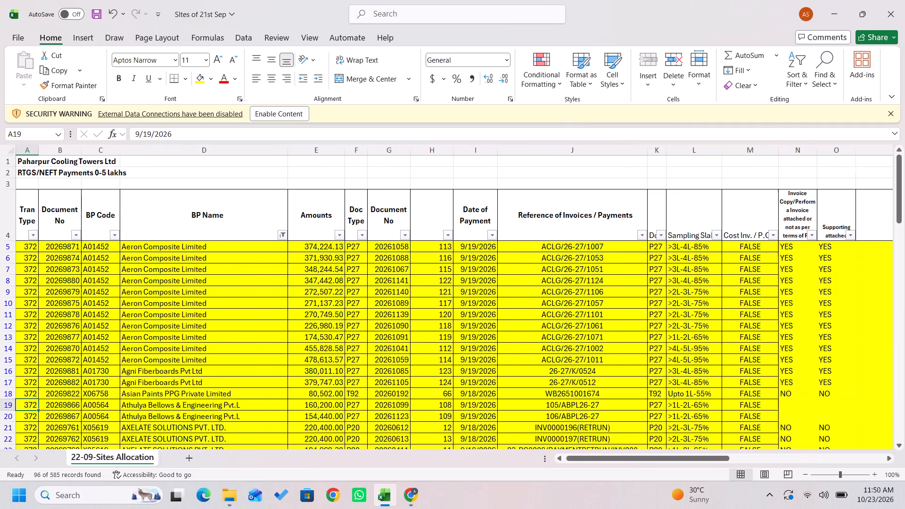
{"action": "key", "text": "Right"}
{"action": "key", "text": "Right"}
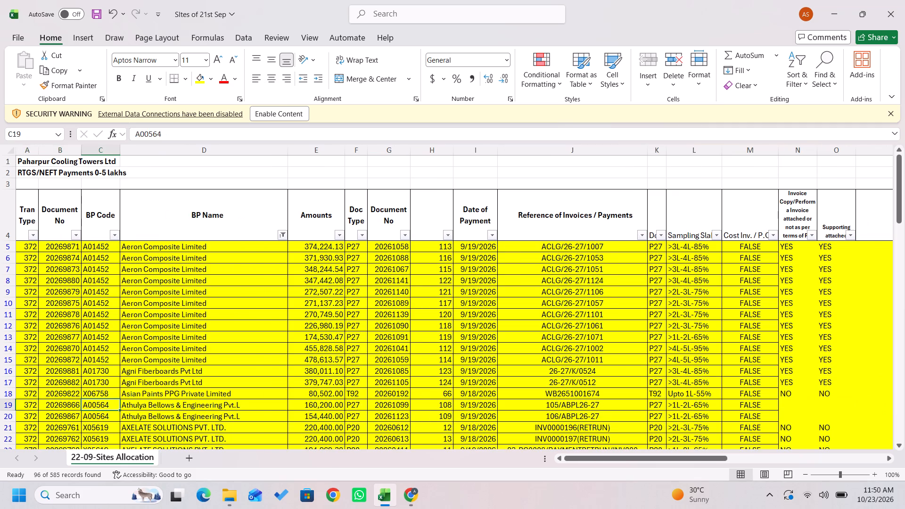
{"action": "key", "text": "ctrl+c"}
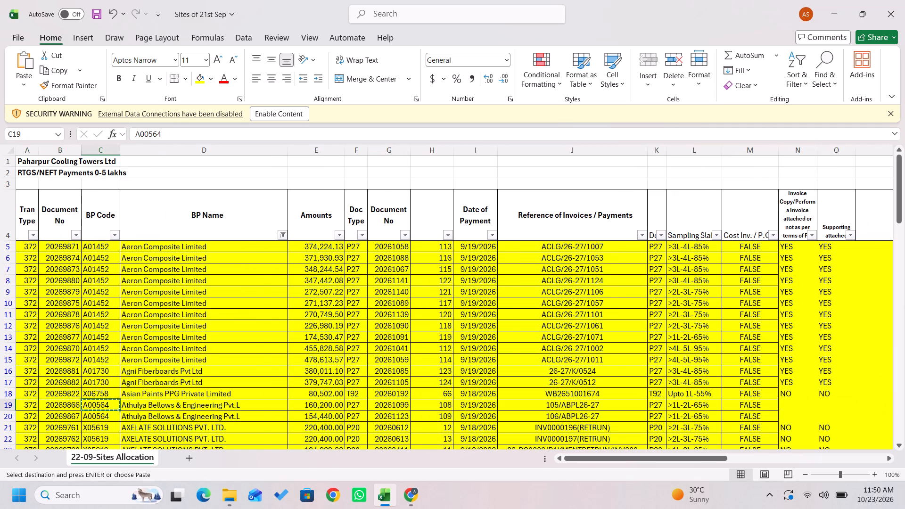
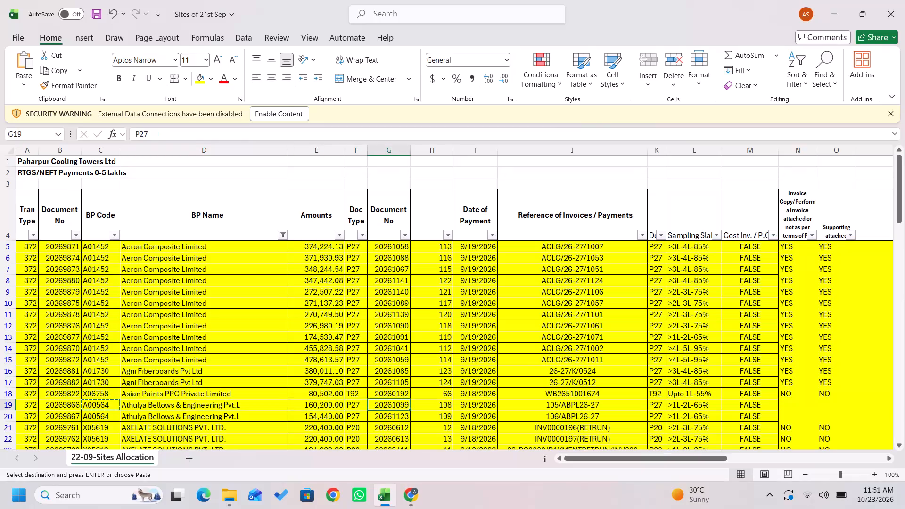
Return from the Asian Paints PPG invoice PDF to the SharePoint Vendor Bills document library search.
{"action": "key", "text": "Right"}
{"action": "key", "text": "Right"}
{"action": "key", "text": "Right"}
{"action": "key", "text": "Right"}
{"action": "key", "text": "Right"}
{"action": "key", "text": "Right"}
{"action": "key", "text": "Left"}
{"action": "key", "text": "Left"}
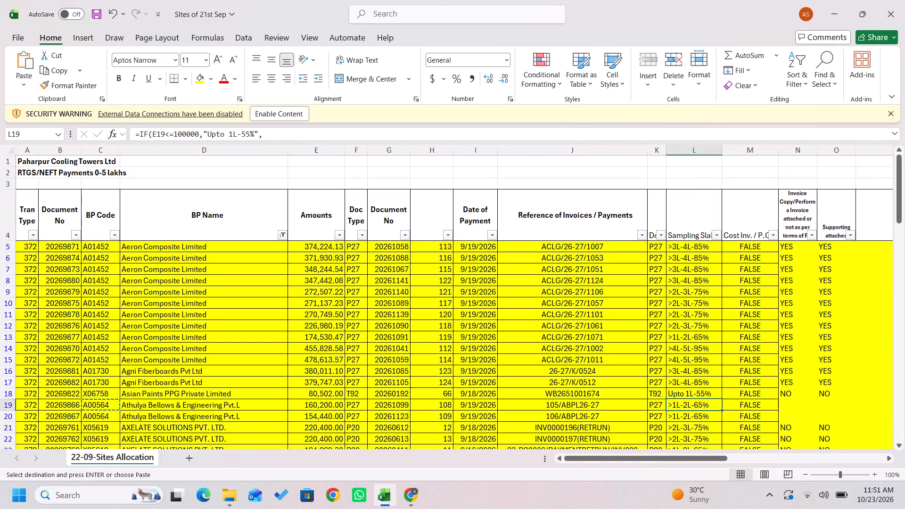
{"action": "key", "text": "alt+Tab"}
{"action": "key", "text": "Escape"}
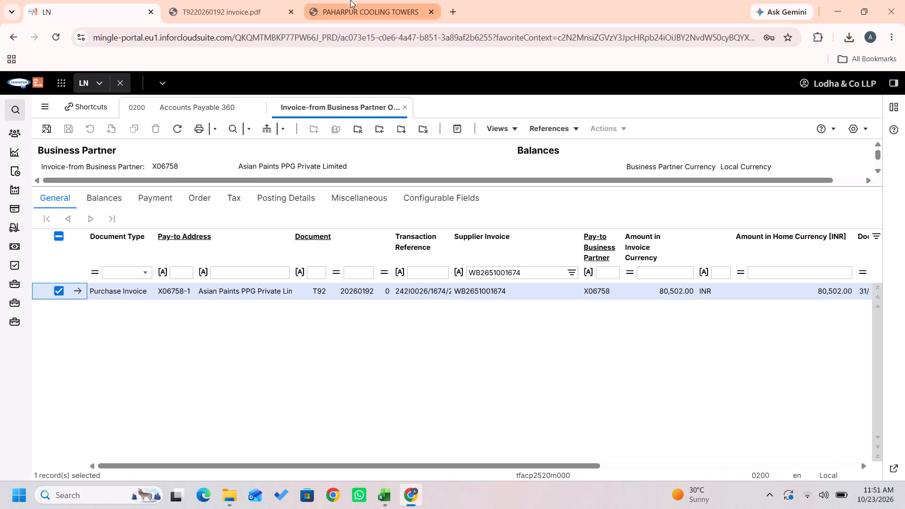
{"action": "left_click", "coordinate": [228, 0]}
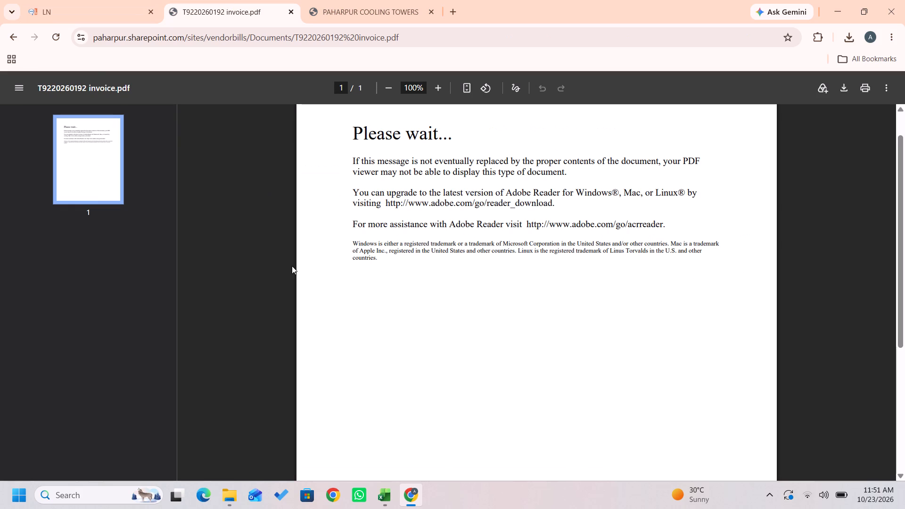
{"action": "scroll", "coordinate": [292, 266], "scroll_direction": "right", "scroll_amount": 6}
{"action": "left_click", "coordinate": [305, 221]}
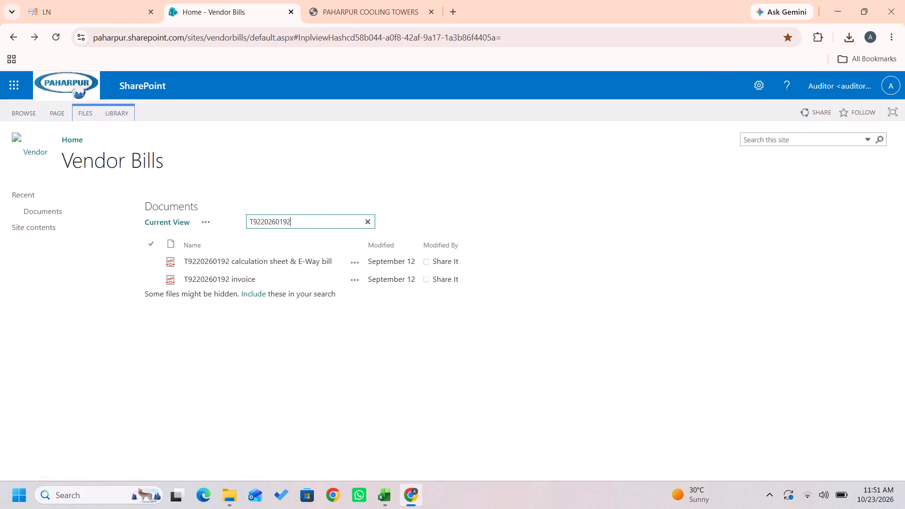
{"action": "key", "text": "alt+Tab"}
{"action": "key", "text": "alt+Tab"}
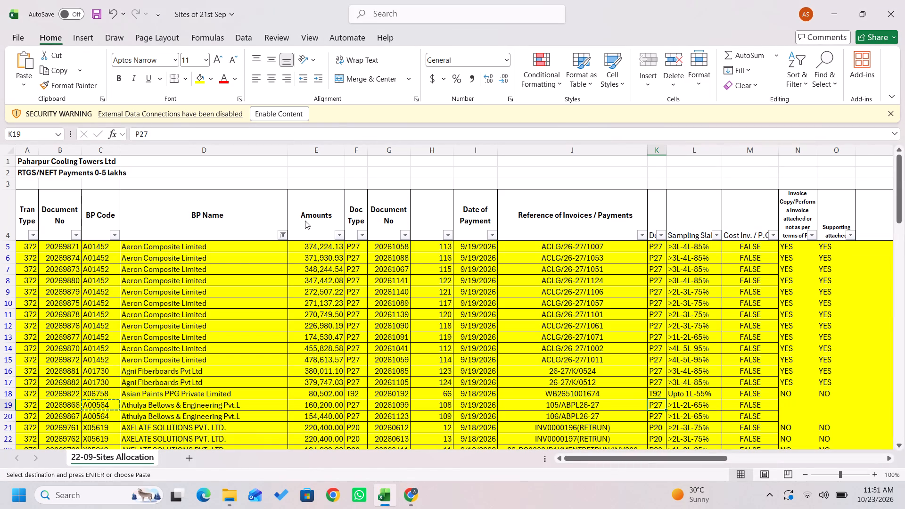
{"action": "key", "text": "alt+Tab"}
{"action": "key", "text": "Right"}
{"action": "key", "text": "Right"}
{"action": "key", "text": "Right"}
{"action": "key", "text": "Left"}
{"action": "key", "text": "Left"}
{"action": "key", "text": "Left"}
{"action": "key", "text": "Left"}
{"action": "key", "text": "Left"}
{"action": "key", "text": "Left"}
{"action": "key", "text": "Left"}
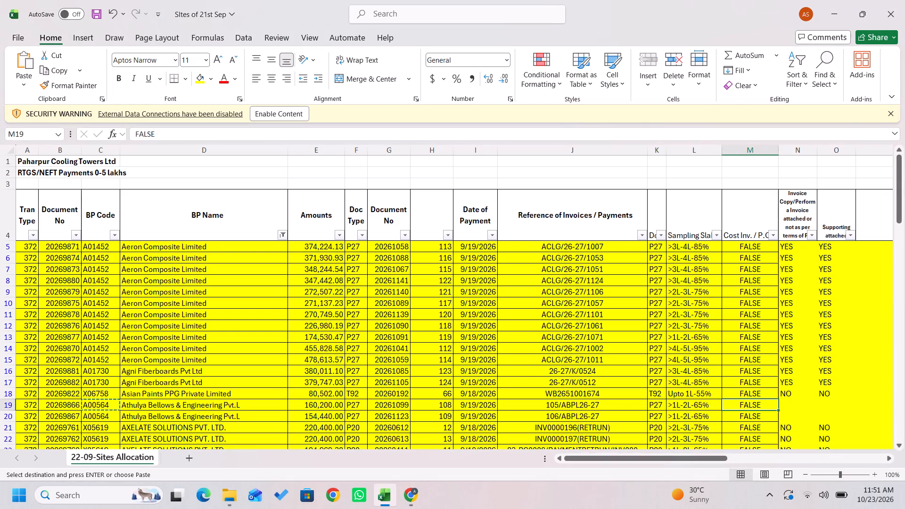
{"action": "key", "text": "ctrl+c"}
{"action": "key", "text": "alt+Tab"}
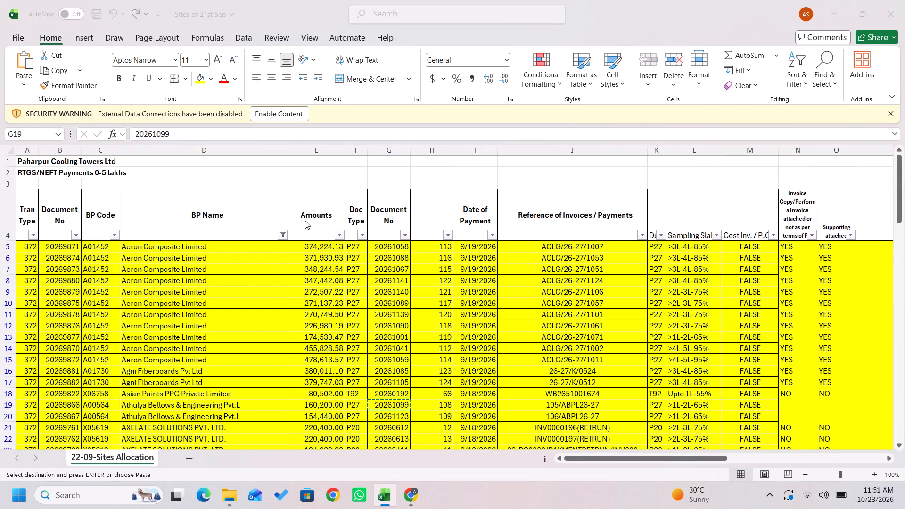
{"action": "key", "text": "ctrl+a"}
{"action": "type", "text": "P27"}
{"action": "key", "text": "ctrl+v"}
{"action": "key", "text": "Return"}
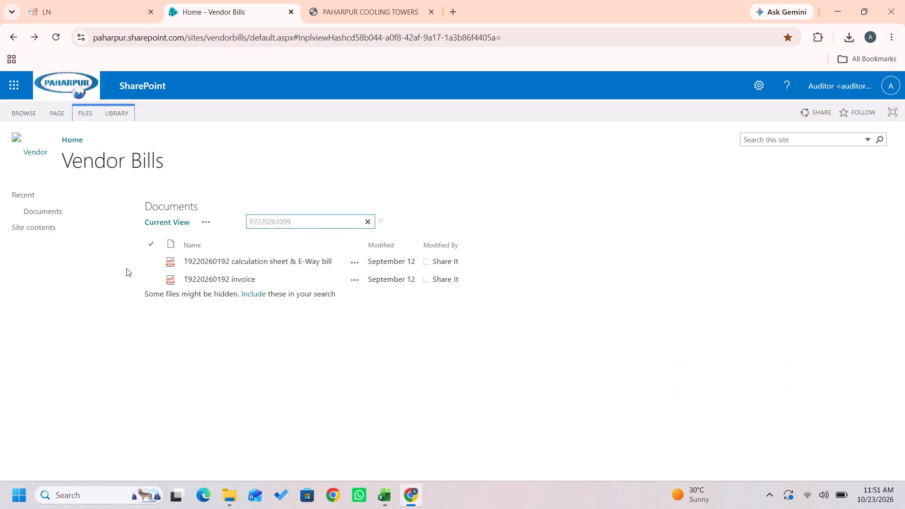
{"action": "left_click", "coordinate": [219, 259]}
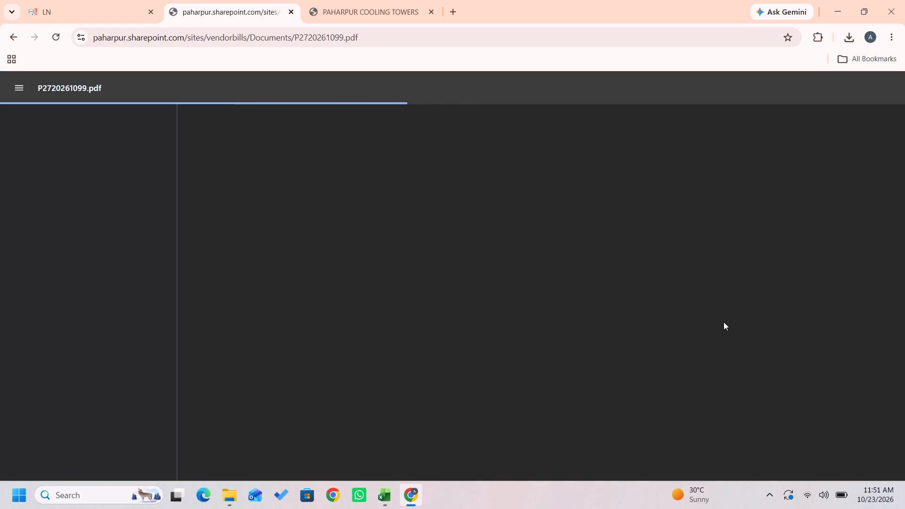
{"action": "key", "text": "alt+Tab"}
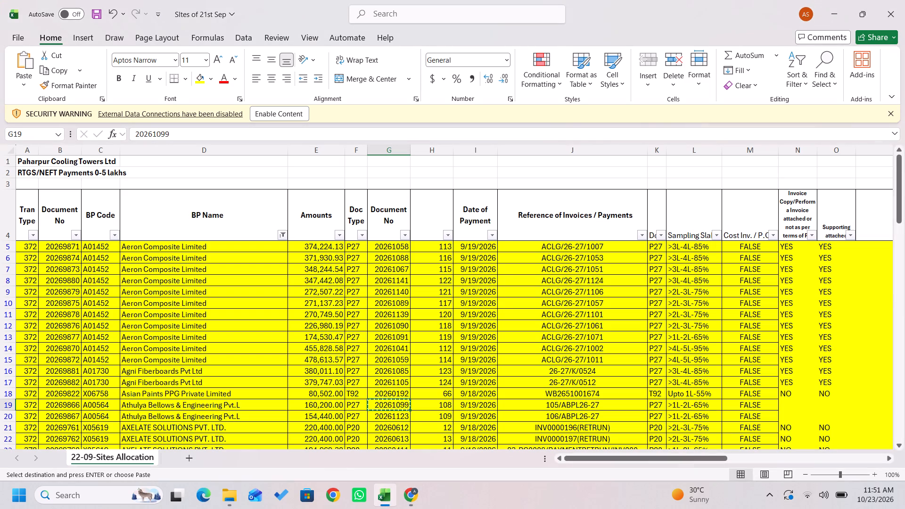
{"action": "key", "text": "Left"}
{"action": "key", "text": "Left"}
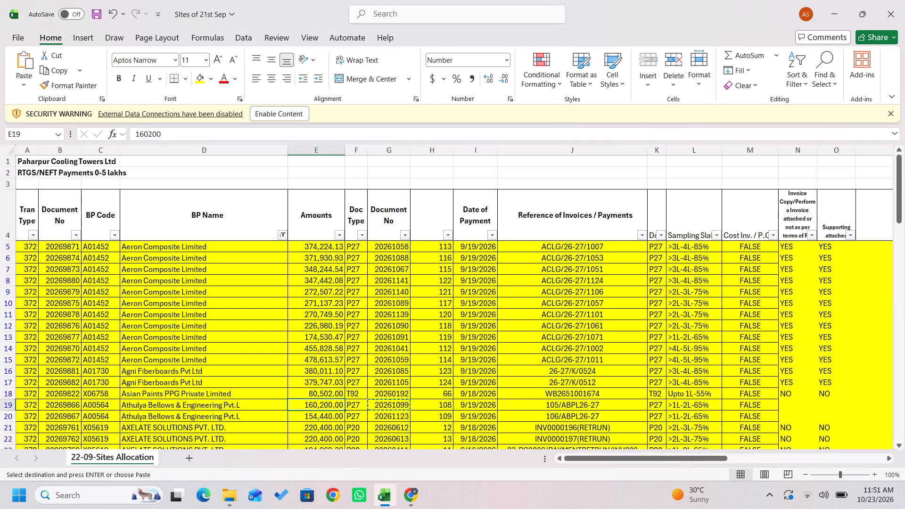
{"action": "key", "text": "Right"}
{"action": "key", "text": "Right"}
{"action": "key", "text": "Left"}
{"action": "key", "text": "Right"}
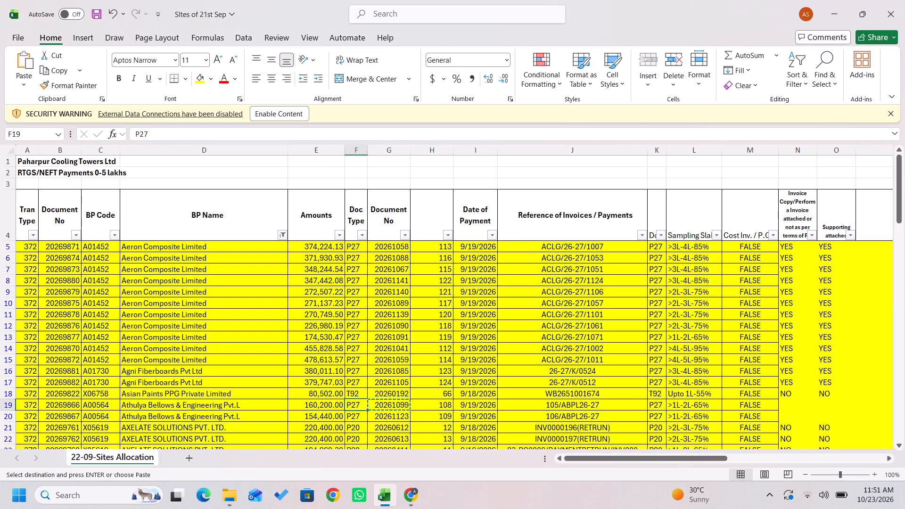
{"action": "key", "text": "alt+Tab"}
{"action": "scroll", "coordinate": [796, 311], "scroll_direction": "down", "scroll_amount": 2}
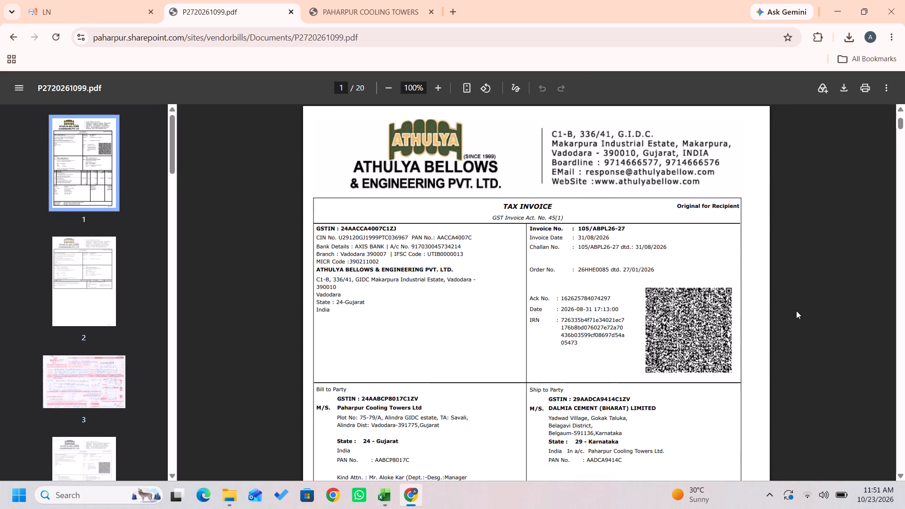
{"action": "scroll", "coordinate": [796, 311], "scroll_direction": "down", "scroll_amount": 3}
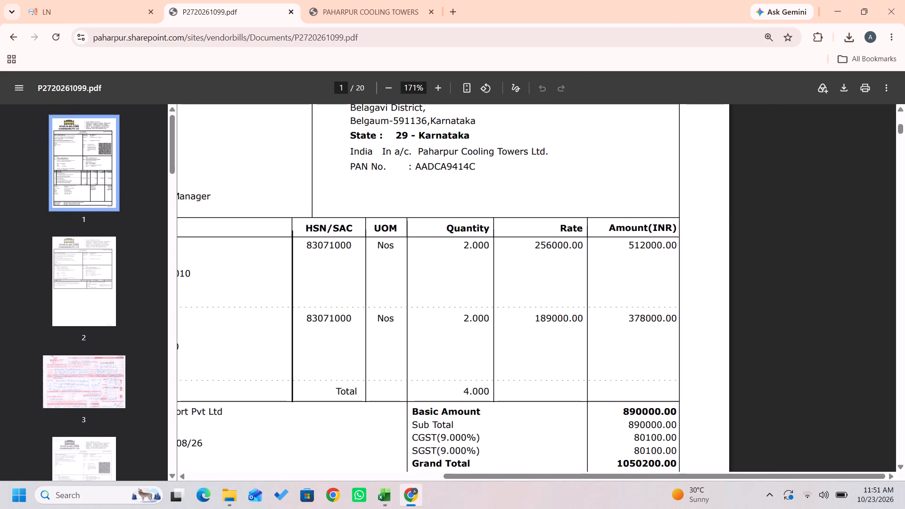
{"action": "scroll", "coordinate": [676, 452], "scroll_direction": "down", "scroll_amount": 1}
{"action": "key", "text": "alt+Tab"}
{"action": "key", "text": "Right"}
{"action": "key", "text": "Right"}
{"action": "key", "text": "Right"}
{"action": "key", "text": "Right"}
{"action": "key", "text": "Right"}
{"action": "key", "text": "Right"}
{"action": "key", "text": "Right"}
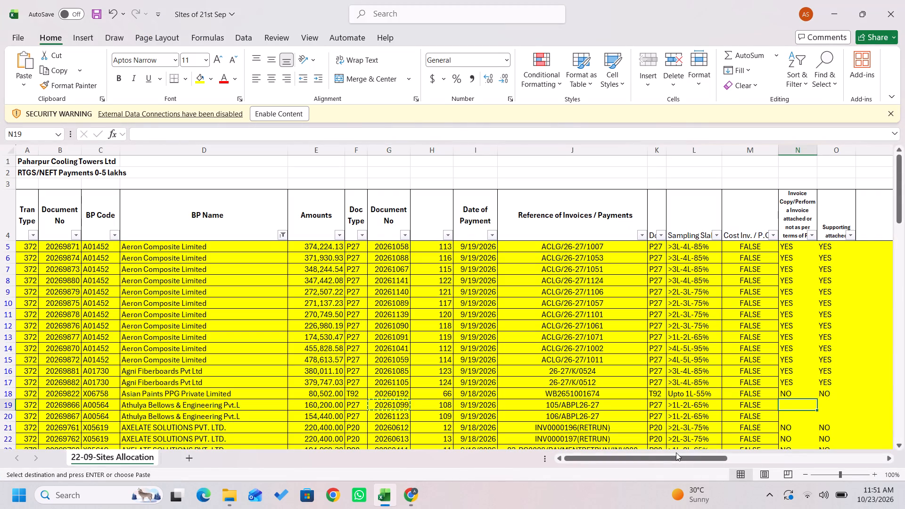
{"action": "key", "text": "alt+Tab"}
{"action": "key", "text": "alt+Tab"}
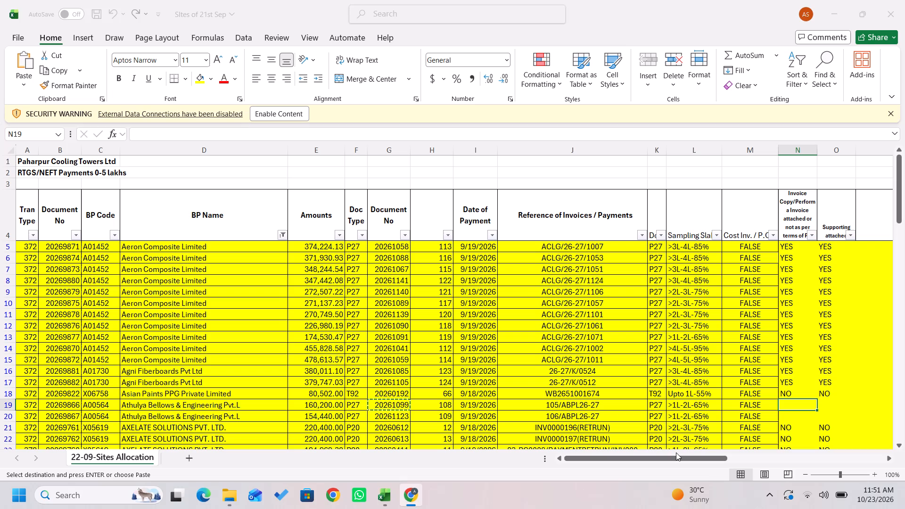
{"action": "type", "text": "YES"}
{"action": "key", "text": "Right"}
{"action": "type", "text": "YES"}
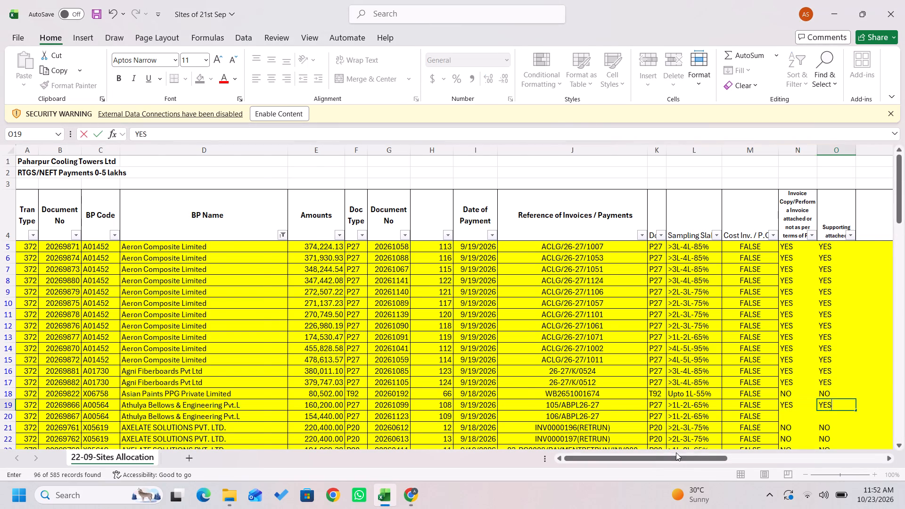
Fill TDS compliance YES, section 194Q and GST compliance YES down from the Asian Paints PPG row into row 19.
{"action": "key", "text": "Right"}
{"action": "key", "text": "Right"}
{"action": "key", "text": "Up"}
{"action": "key", "text": "shift+Right"}
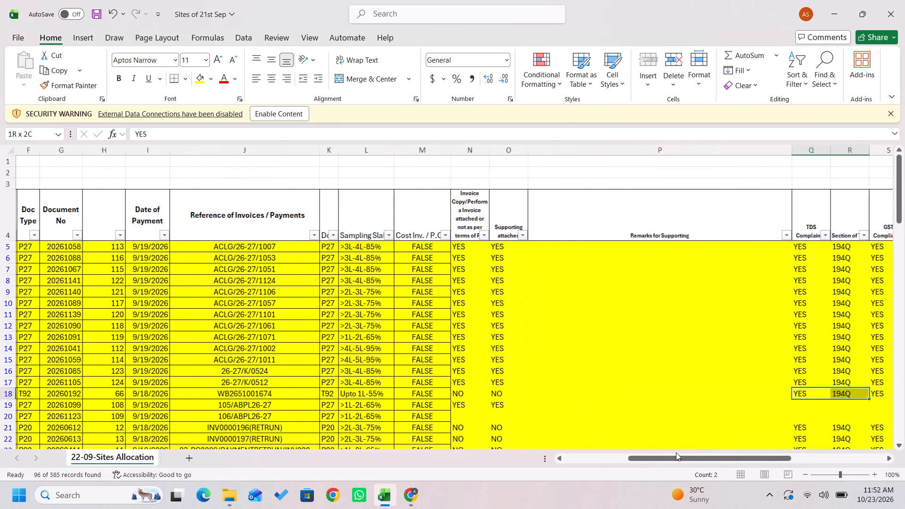
{"action": "key", "text": "shift+Right"}
{"action": "key", "text": "shift+Down"}
{"action": "key", "text": "ctrl+d"}
{"action": "key", "text": "Down"}
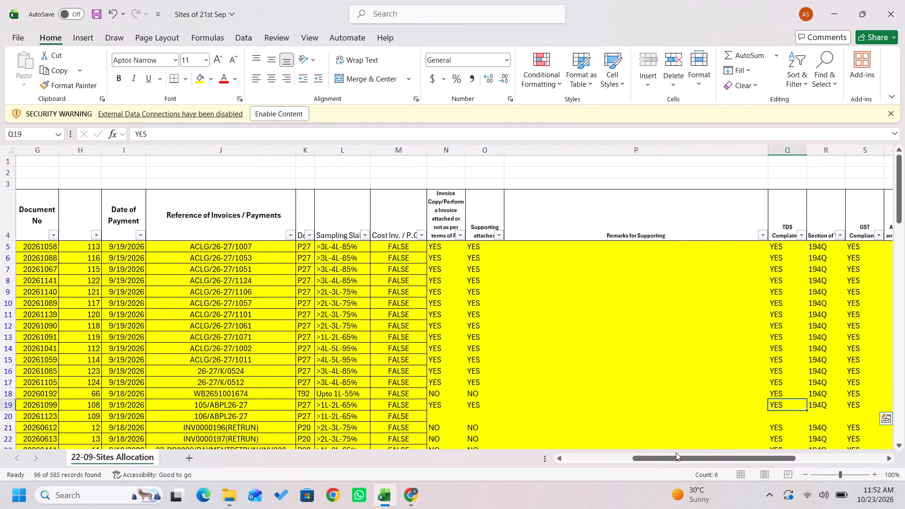
Change the TDS section of the first Athulya Bellows payment, row 19, to 194C.
{"action": "key", "text": "Down"}
{"action": "key", "text": "Left"}
{"action": "key", "text": "Left"}
{"action": "key", "text": "Left"}
{"action": "key", "text": "Left"}
{"action": "key", "text": "Left"}
{"action": "key", "text": "Left"}
{"action": "key", "text": "Left"}
{"action": "key", "text": "Left"}
{"action": "key", "text": "Left"}
{"action": "key", "text": "Left"}
{"action": "key", "text": "Left"}
{"action": "key", "text": "Left"}
{"action": "key", "text": "Left"}
{"action": "key", "text": "Left"}
{"action": "key", "text": "Left"}
{"action": "key", "text": "Left"}
{"action": "key", "text": "Left"}
{"action": "key", "text": "Left"}
{"action": "key", "text": "Left"}
{"action": "key", "text": "Left"}
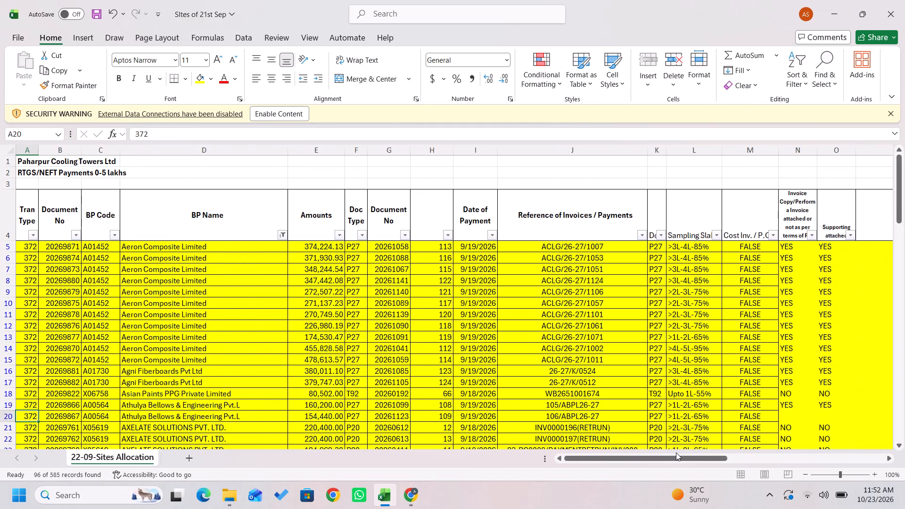
{"action": "key", "text": "Right"}
{"action": "key", "text": "Right"}
{"action": "key", "text": "Right"}
{"action": "key", "text": "Right"}
{"action": "key", "text": "Right"}
{"action": "key", "text": "Right"}
{"action": "key", "text": "Right"}
{"action": "key", "text": "Right"}
{"action": "key", "text": "Right"}
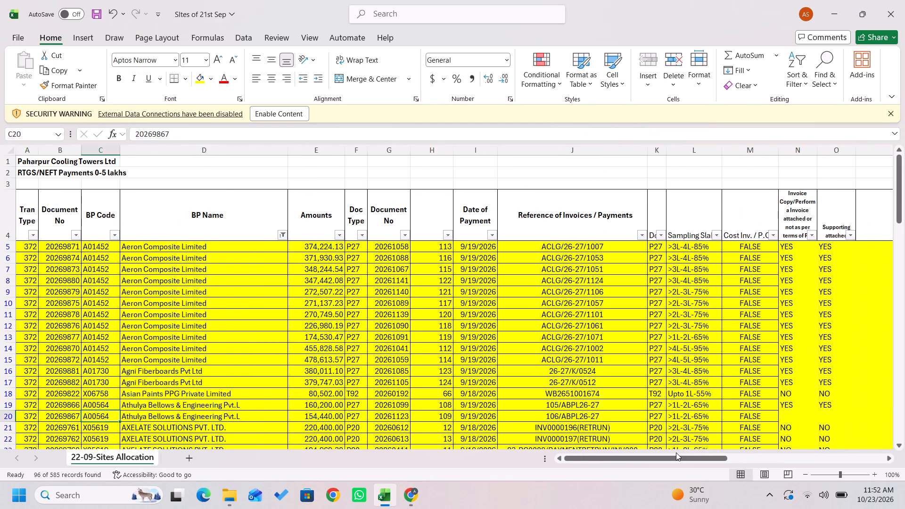
{"action": "key", "text": "Right"}
{"action": "key", "text": "Right"}
{"action": "key", "text": "Right"}
{"action": "key", "text": "Right"}
{"action": "key", "text": "Right"}
{"action": "key", "text": "Right"}
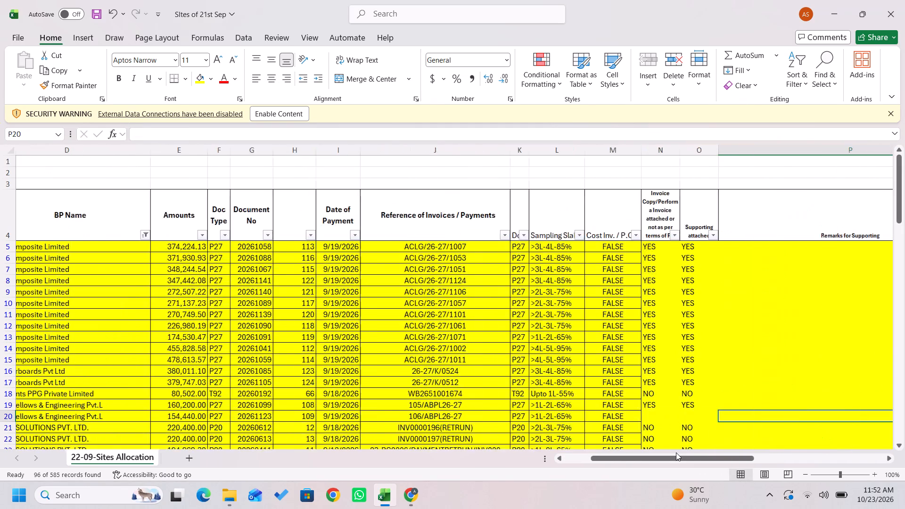
{"action": "key", "text": "Right"}
{"action": "key", "text": "Right"}
{"action": "key", "text": "Up"}
{"action": "type", "text": "194"}
{"action": "key", "text": "c"}
{"action": "key", "text": "Return"}
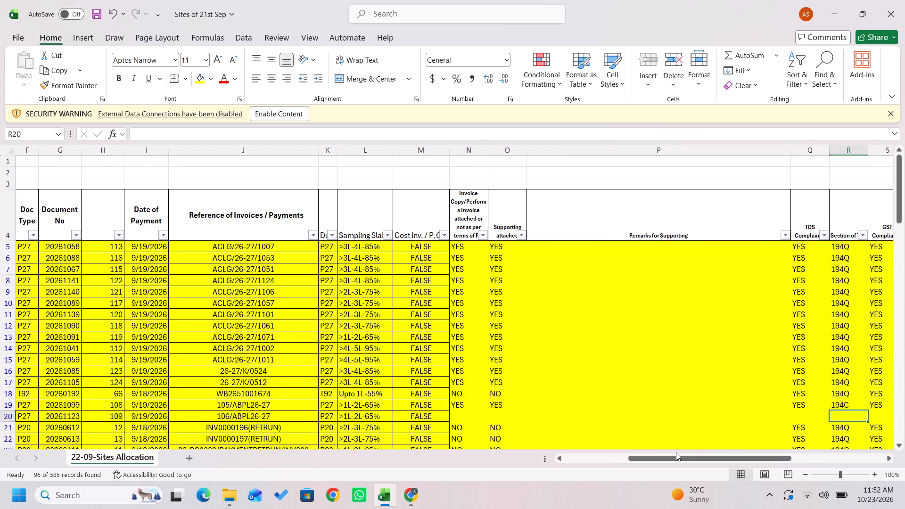
Fill the first Athulya Bellows payment's audit entries (YES, YES, TDS YES, 194C, GST YES) down from row 19 into row 20.
{"action": "key", "text": "Left"}
{"action": "key", "text": "Left"}
{"action": "key", "text": "Left"}
{"action": "key", "text": "Left"}
{"action": "key", "text": "Left"}
{"action": "key", "text": "Left"}
{"action": "key", "text": "Left"}
{"action": "key", "text": "Left"}
{"action": "key", "text": "Left"}
{"action": "key", "text": "Left"}
{"action": "key", "text": "Left"}
{"action": "key", "text": "Left"}
{"action": "key", "text": "Left"}
{"action": "key", "text": "Left"}
{"action": "key", "text": "Left"}
{"action": "key", "text": "Left"}
{"action": "key", "text": "Left"}
{"action": "key", "text": "Left"}
{"action": "key", "text": "Left"}
{"action": "key", "text": "Left"}
{"action": "key", "text": "Left"}
{"action": "key", "text": "Right"}
{"action": "key", "text": "Right"}
{"action": "key", "text": "Right"}
{"action": "key", "text": "Right"}
{"action": "key", "text": "Right"}
{"action": "key", "text": "Right"}
{"action": "key", "text": "Right"}
{"action": "key", "text": "Right"}
{"action": "key", "text": "Right"}
{"action": "key", "text": "Right"}
{"action": "key", "text": "Right"}
{"action": "key", "text": "Right"}
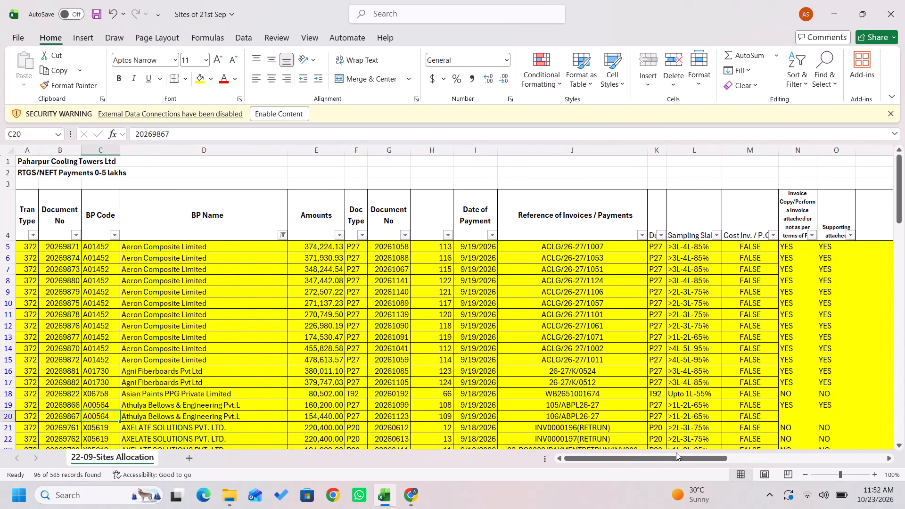
{"action": "key", "text": "Right"}
{"action": "key", "text": "Up"}
{"action": "key", "text": "shift+Down"}
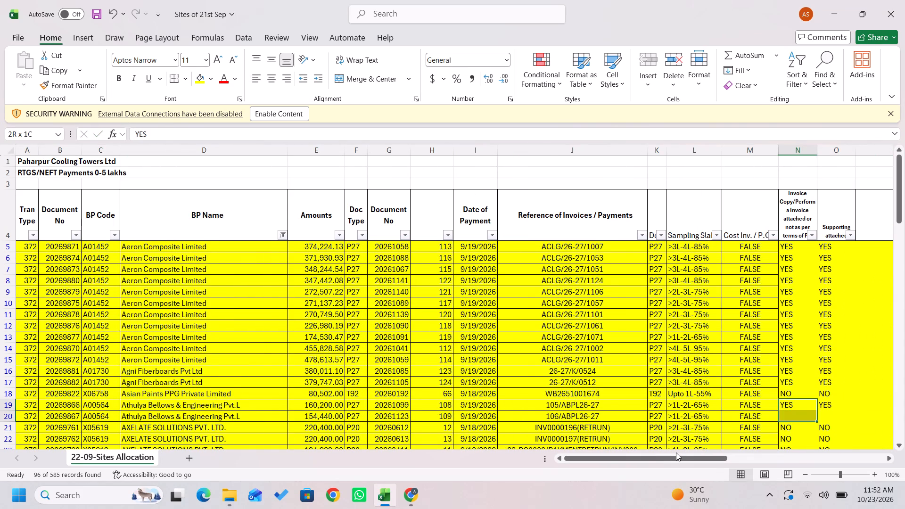
{"action": "key", "text": "shift+Right"}
{"action": "key", "text": "shift+Right"}
{"action": "key", "text": "shift+Right"}
{"action": "key", "text": "shift+Right"}
{"action": "key", "text": "shift+Right"}
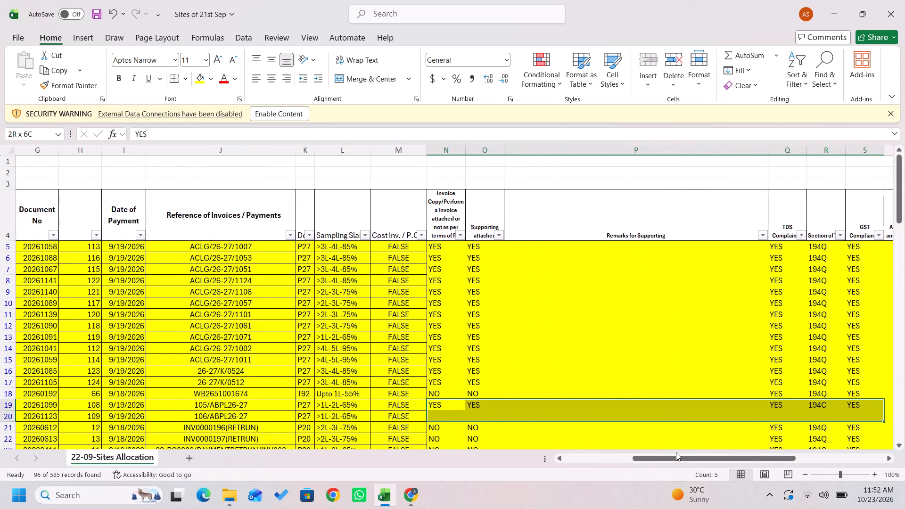
{"action": "key", "text": "ctrl+d"}
Search SharePoint Vendor Bills for CL325017218, the document type and number of the Bala Infra Projects payment in row 26.
{"action": "key", "text": "Down"}
{"action": "key", "text": "Down"}
{"action": "key", "text": "Down"}
{"action": "key", "text": "Down"}
{"action": "key", "text": "Down"}
{"action": "key", "text": "Down"}
{"action": "key", "text": "Down"}
{"action": "key", "text": "Down"}
{"action": "key", "text": "Down"}
{"action": "key", "text": "Down"}
{"action": "key", "text": "Down"}
{"action": "key", "text": "Down"}
{"action": "key", "text": "Down"}
{"action": "key", "text": "Down"}
{"action": "key", "text": "Down"}
{"action": "key", "text": "Down"}
{"action": "key", "text": "Down"}
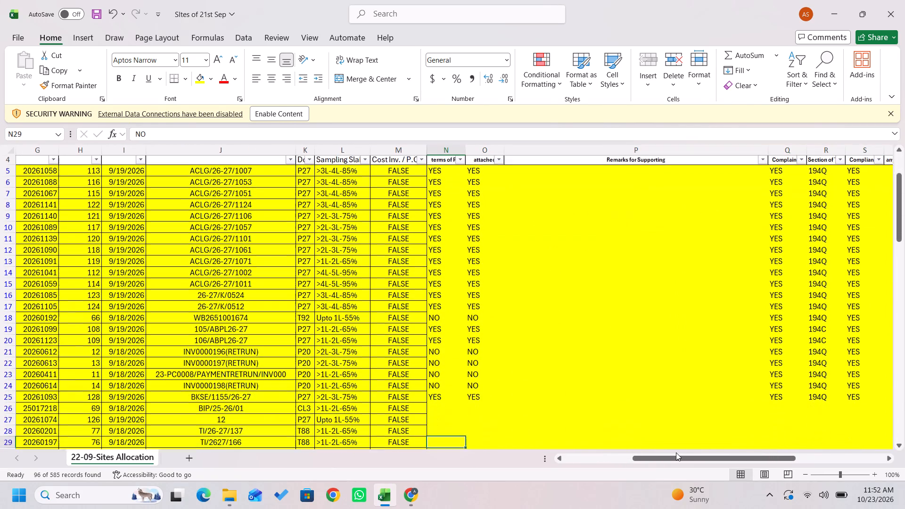
{"action": "key", "text": "Up"}
{"action": "key", "text": "Up"}
{"action": "key", "text": "Up"}
{"action": "key", "text": "Up"}
{"action": "key", "text": "Up"}
{"action": "key", "text": "Up"}
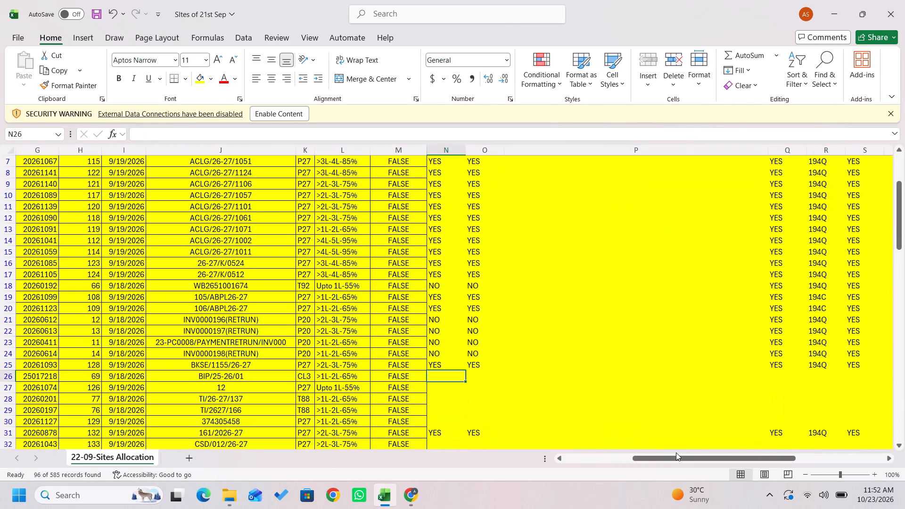
{"action": "key", "text": "Left"}
{"action": "key", "text": "Left"}
{"action": "key", "text": "Left"}
{"action": "key", "text": "Left"}
{"action": "key", "text": "Left"}
{"action": "key", "text": "Left"}
{"action": "key", "text": "Left"}
{"action": "key", "text": "Left"}
{"action": "key", "text": "Left"}
{"action": "key", "text": "Left"}
{"action": "key", "text": "Left"}
{"action": "key", "text": "Left"}
{"action": "key", "text": "Left"}
{"action": "key", "text": "Left"}
{"action": "key", "text": "Left"}
{"action": "key", "text": "Left"}
{"action": "key", "text": "Left"}
{"action": "key", "text": "Left"}
{"action": "key", "text": "Left"}
{"action": "key", "text": "Left"}
{"action": "key", "text": "Right"}
{"action": "key", "text": "Right"}
{"action": "key", "text": "Right"}
{"action": "key", "text": "Right"}
{"action": "key", "text": "Right"}
{"action": "key", "text": "Right"}
{"action": "key", "text": "Right"}
{"action": "key", "text": "Right"}
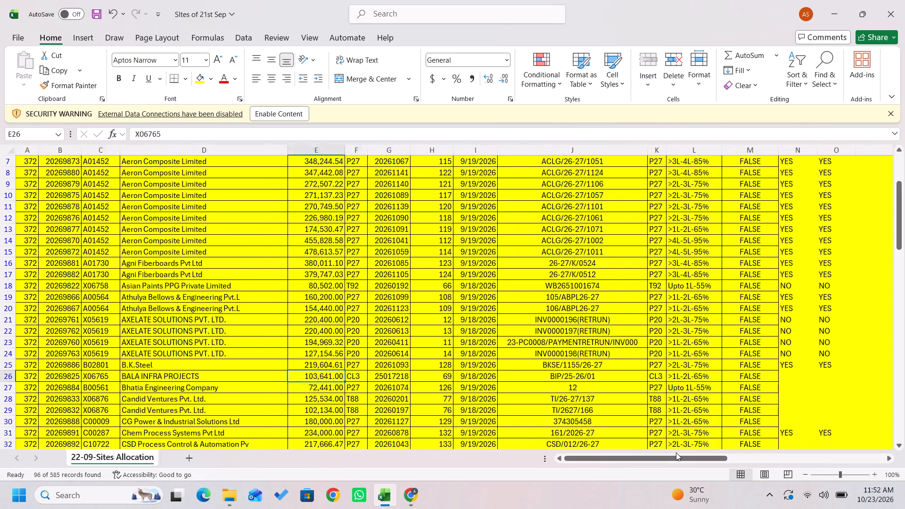
{"action": "key", "text": "Right"}
{"action": "key", "text": "Right"}
{"action": "key", "text": "Left"}
{"action": "key", "text": "Left"}
{"action": "key", "text": "Left"}
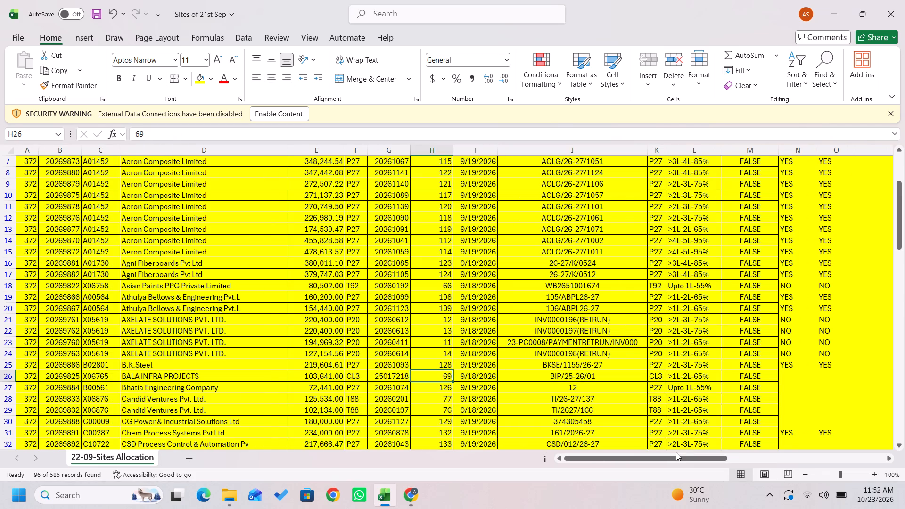
{"action": "key", "text": "Left"}
{"action": "key", "text": "Left"}
{"action": "key", "text": "alt+Tab"}
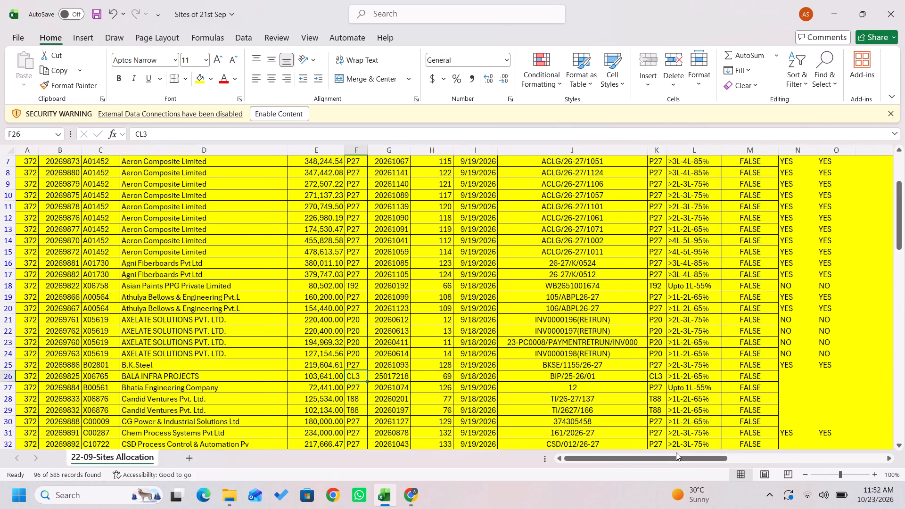
{"action": "key", "text": "alt+Tab"}
{"action": "key", "text": "Right"}
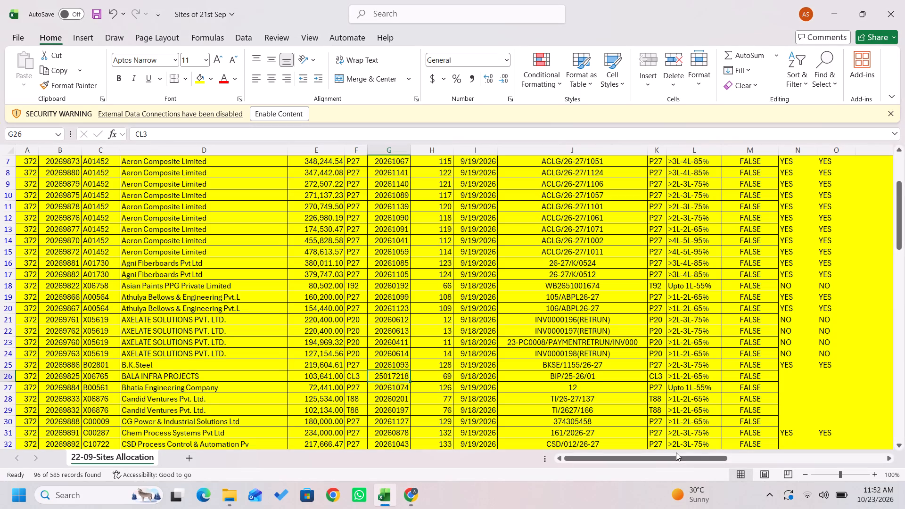
{"action": "key", "text": "Left"}
{"action": "key", "text": "alt+Tab"}
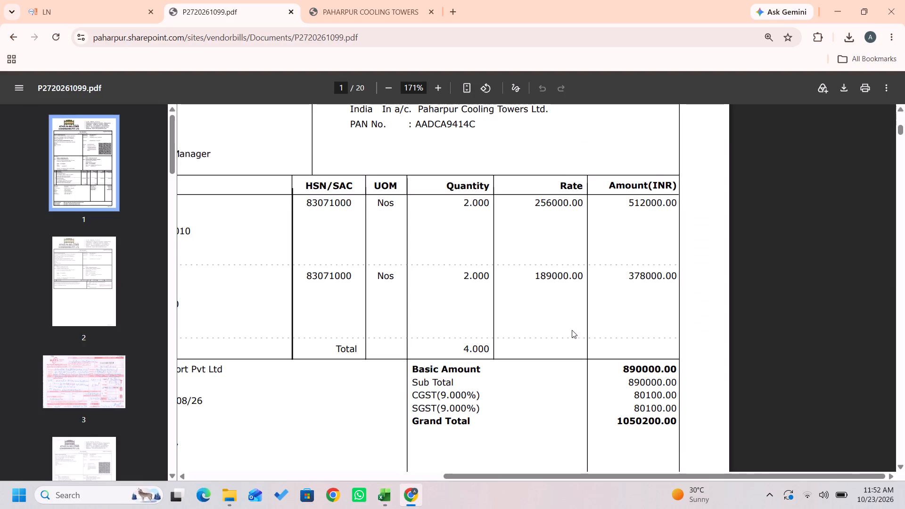
{"action": "left_click", "coordinate": [583, 296]}
{"action": "scroll", "coordinate": [583, 296], "scroll_direction": "right", "scroll_amount": 20}
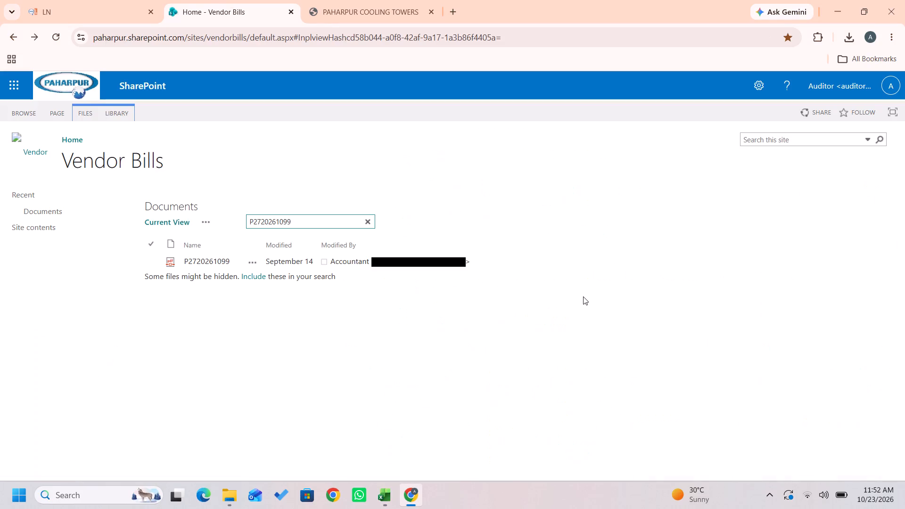
{"action": "left_click", "coordinate": [302, 219]}
{"action": "key", "text": "ctrl+a"}
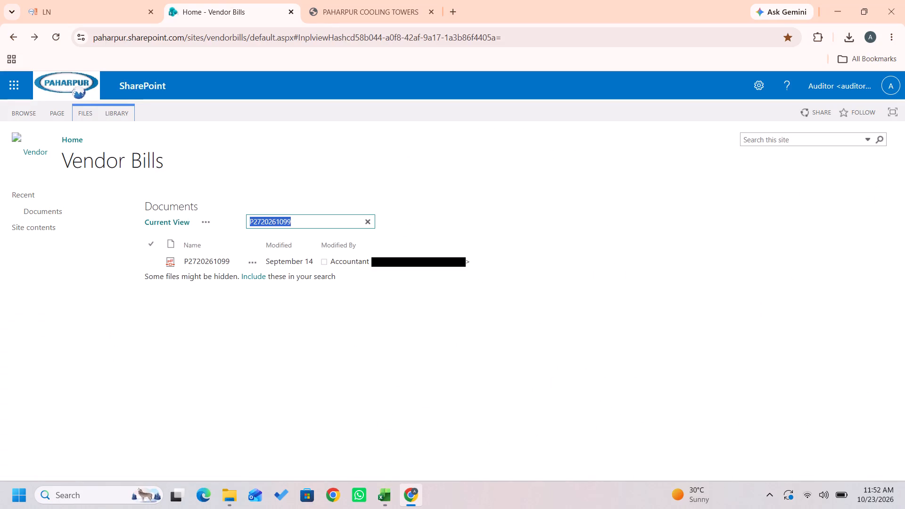
{"action": "type", "text": "CL"}
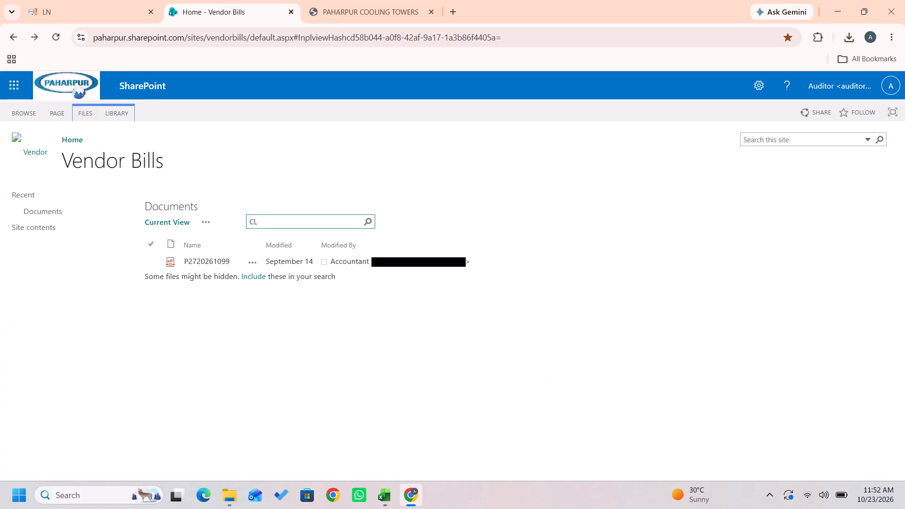
{"action": "key", "text": "3"}
{"action": "key", "text": "alt+Tab"}
{"action": "key", "text": "Right"}
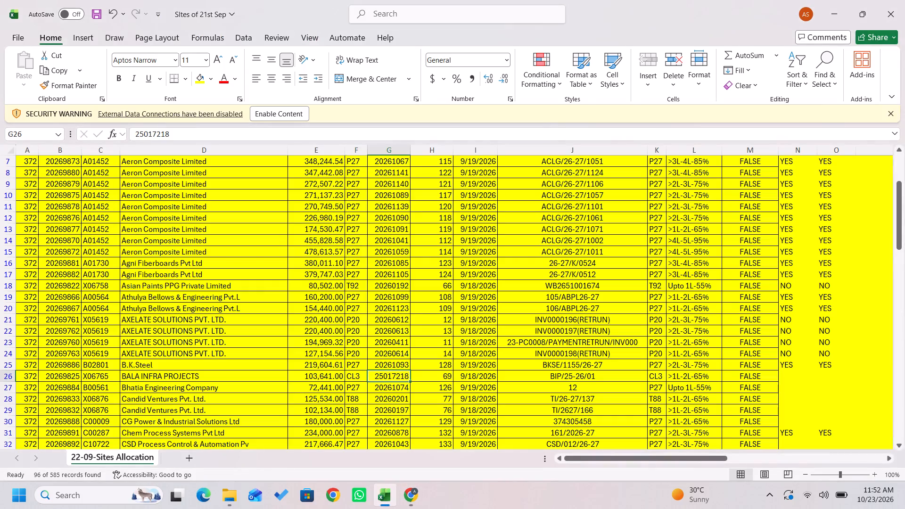
{"action": "key", "text": "ctrl+c"}
{"action": "key", "text": "alt+Tab"}
{"action": "key", "text": "ctrl+v"}
{"action": "key", "text": "Return"}
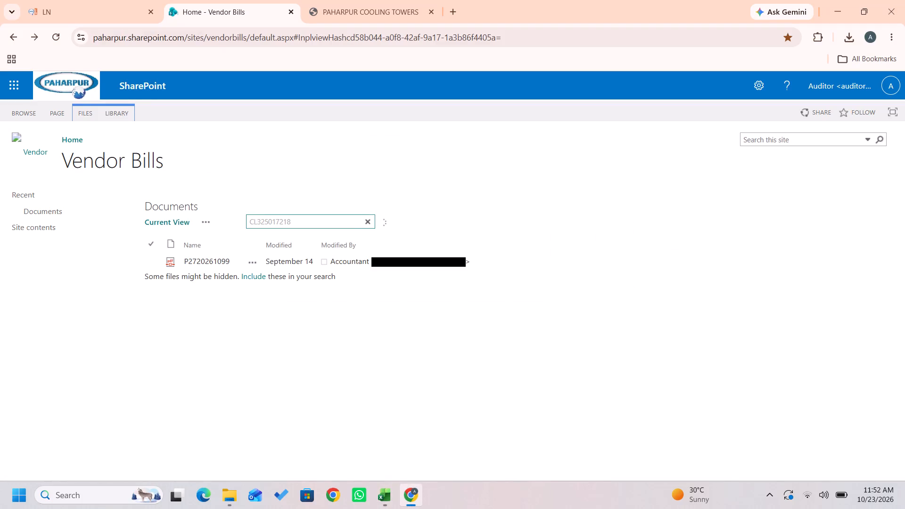
Search the PCTL supplier invoices for the Bala Infra Projects invoice number BIP/25-26/01, copied from row 26.
{"action": "key", "text": "alt+Tab"}
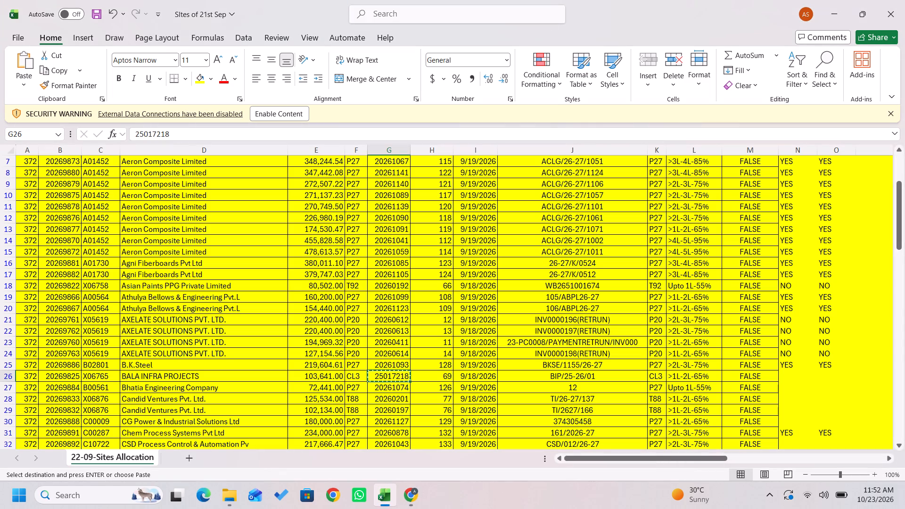
{"action": "key", "text": "Escape"}
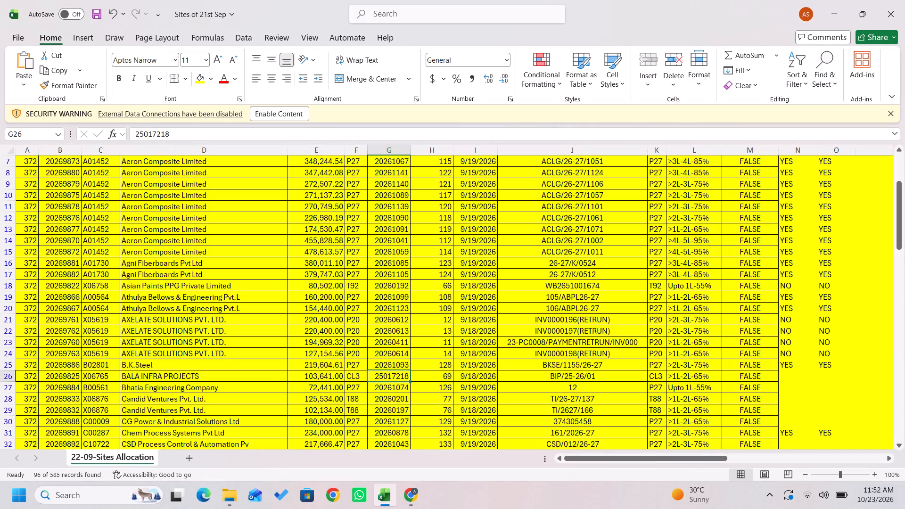
{"action": "key", "text": "Right"}
{"action": "key", "text": "Right"}
{"action": "key", "text": "Right"}
{"action": "key", "text": "ctrl+c"}
{"action": "key", "text": "alt+Tab"}
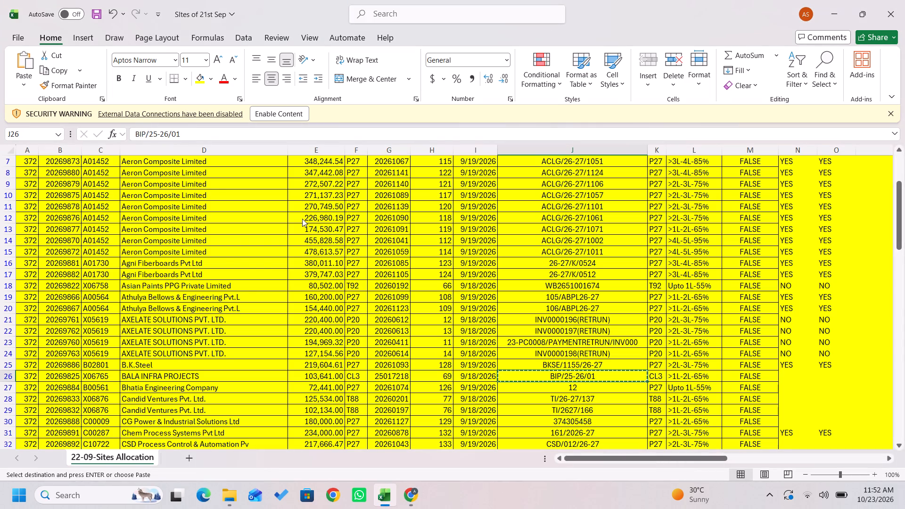
{"action": "left_click", "coordinate": [374, 0]}
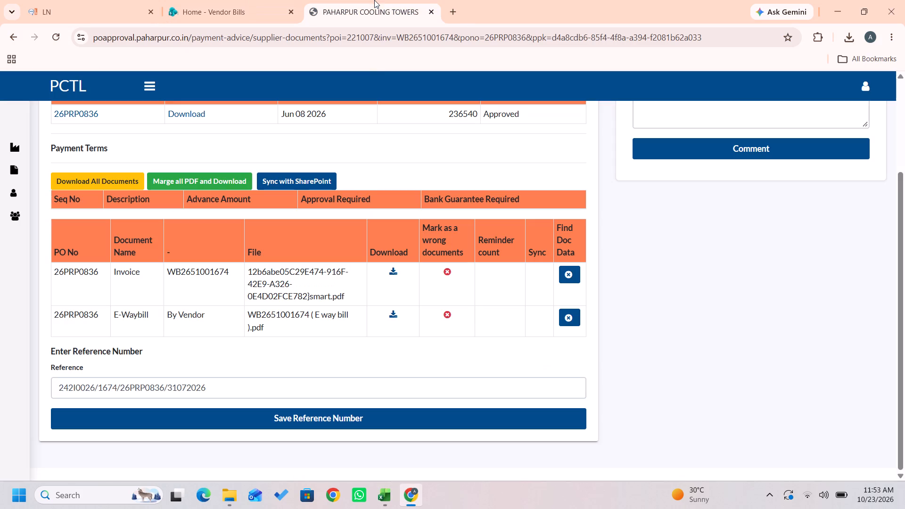
{"action": "scroll", "coordinate": [481, 137], "scroll_direction": "right", "scroll_amount": 6}
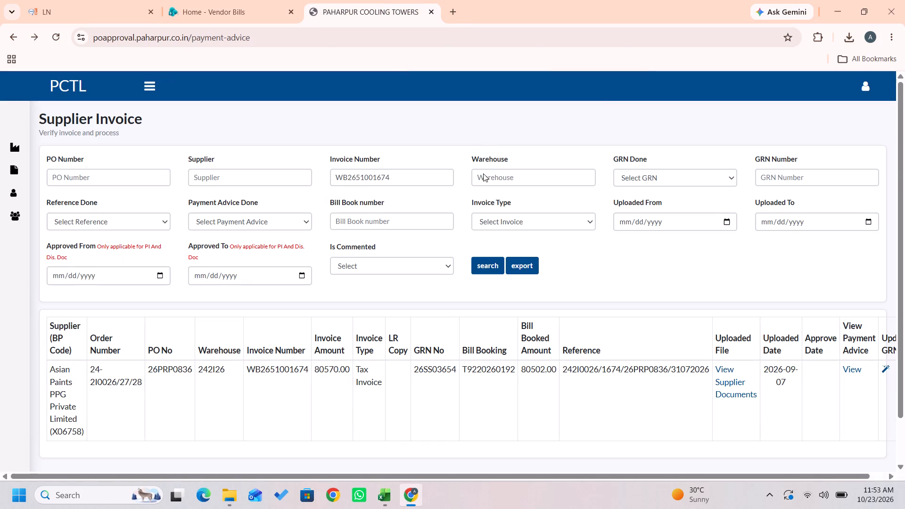
{"action": "left_click", "coordinate": [417, 181]}
{"action": "key", "text": "ctrl+a"}
{"action": "key", "text": "ctrl+v"}
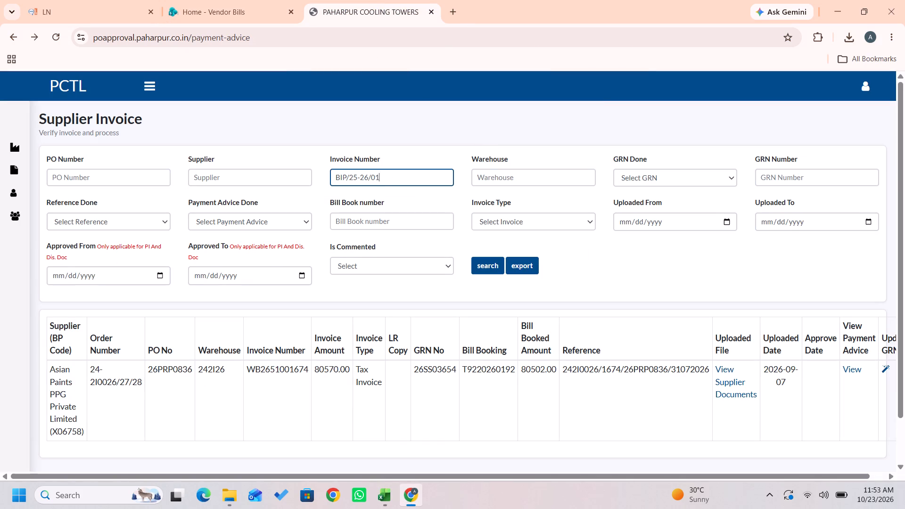
{"action": "key", "text": "Return"}
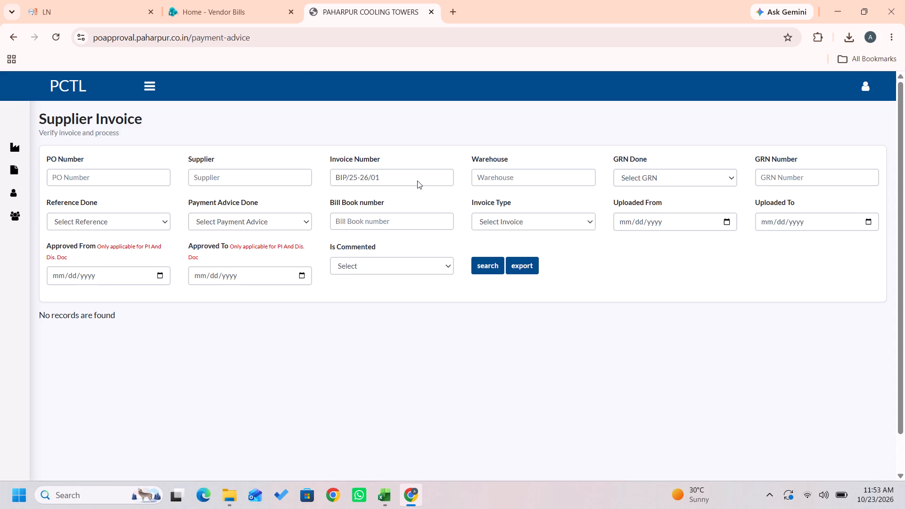
Copy the audit entries NO, NO, TDS YES, 194Q and GST YES from Axelate row 24 into Bala Infra Projects row 26.
{"action": "key", "text": "alt+Tab"}
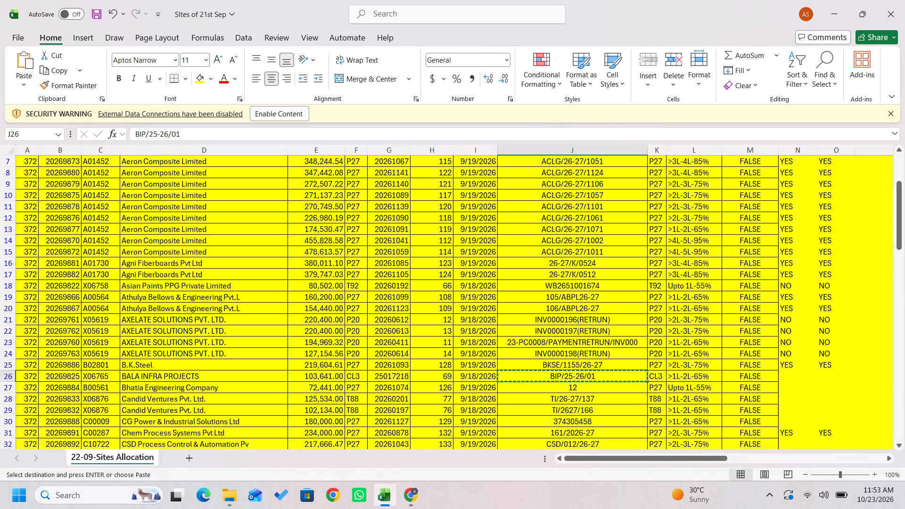
{"action": "key", "text": "Escape"}
{"action": "key", "text": "Right"}
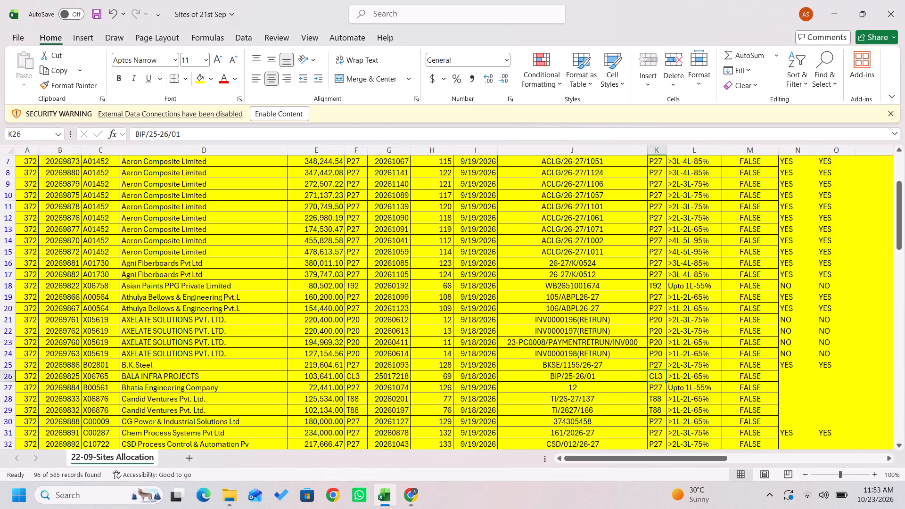
{"action": "key", "text": "Right"}
{"action": "key", "text": "Right"}
{"action": "key", "text": "Right"}
{"action": "key", "text": "Up"}
{"action": "key", "text": "Up"}
{"action": "key", "text": "shift+Right"}
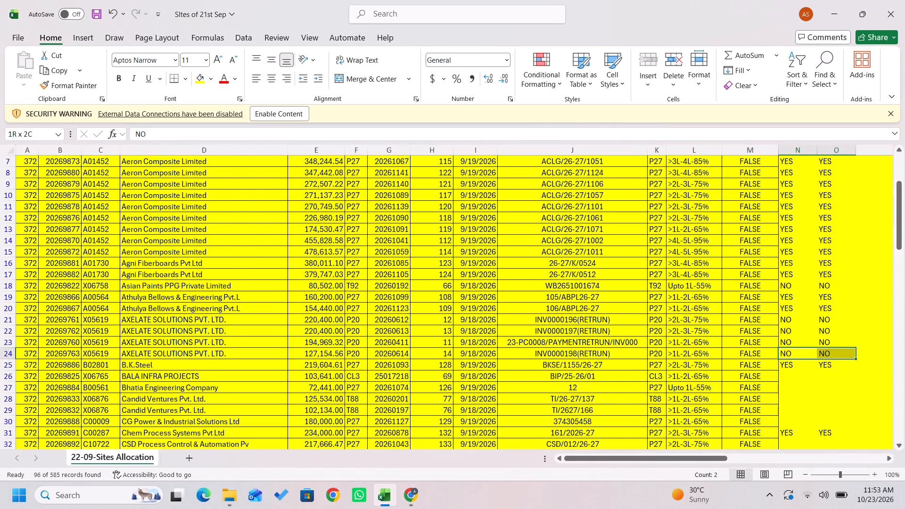
{"action": "key", "text": "shift+Right"}
{"action": "key", "text": "shift+Right"}
{"action": "key", "text": "shift+Right"}
{"action": "key", "text": "shift+Right"}
{"action": "key", "text": "ctrl+c"}
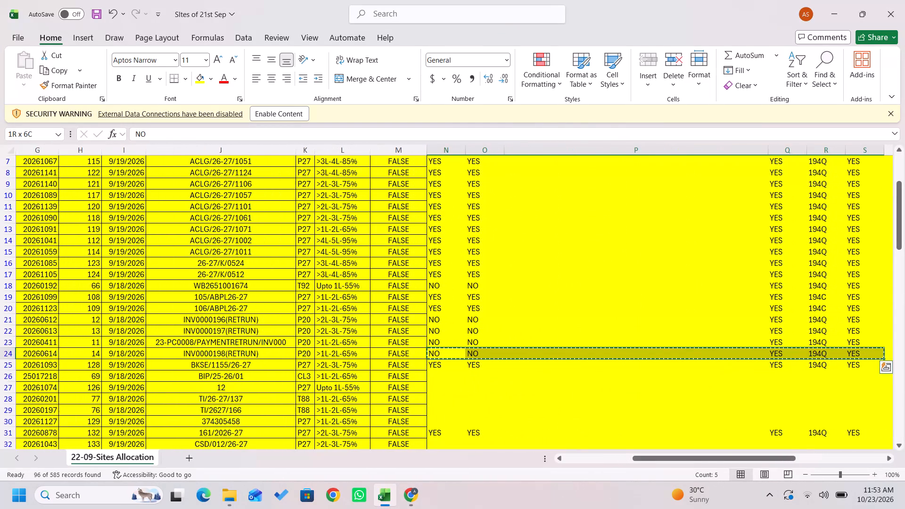
{"action": "key", "text": "Down"}
{"action": "key", "text": "Down"}
{"action": "key", "text": "Return"}
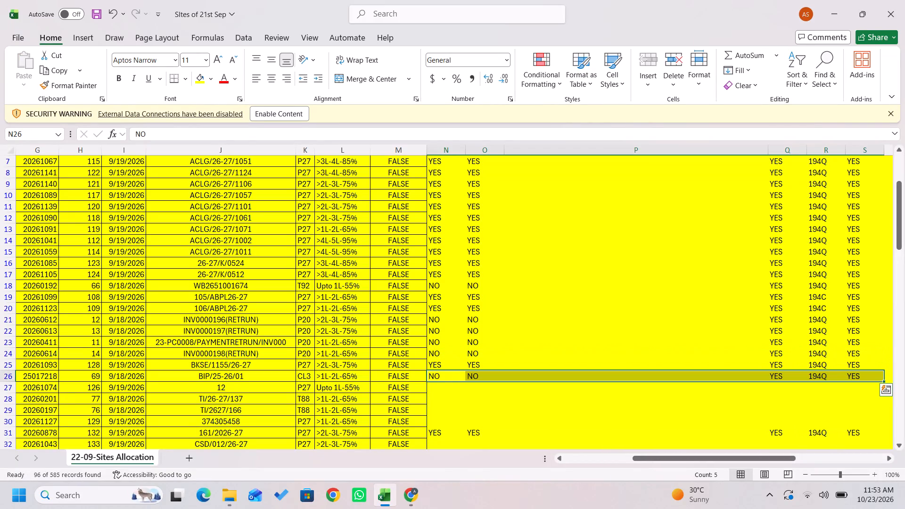
Review the payment details of the Bhatia Engineering Company entry in row 27, following the Bala Infra Projects row.
{"action": "key", "text": "Left"}
{"action": "key", "text": "Left"}
{"action": "key", "text": "Left"}
{"action": "key", "text": "Left"}
{"action": "key", "text": "Left"}
{"action": "key", "text": "Left"}
{"action": "key", "text": "Left"}
{"action": "key", "text": "Left"}
{"action": "key", "text": "Left"}
{"action": "key", "text": "Left"}
{"action": "key", "text": "Left"}
{"action": "key", "text": "Left"}
{"action": "key", "text": "Left"}
{"action": "key", "text": "Left"}
{"action": "key", "text": "Left"}
{"action": "key", "text": "Left"}
{"action": "key", "text": "Left"}
{"action": "key", "text": "Left"}
{"action": "key", "text": "Left"}
{"action": "key", "text": "Left"}
{"action": "key", "text": "Right"}
{"action": "key", "text": "Right"}
{"action": "key", "text": "Right"}
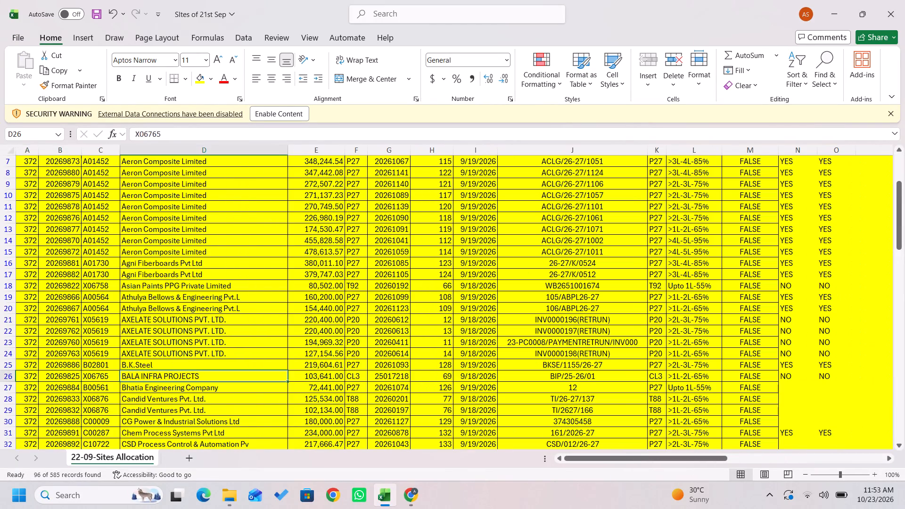
{"action": "key", "text": "Right"}
{"action": "key", "text": "Down"}
{"action": "key", "text": "Right"}
{"action": "key", "text": "Right"}
{"action": "key", "text": "Right"}
{"action": "key", "text": "Right"}
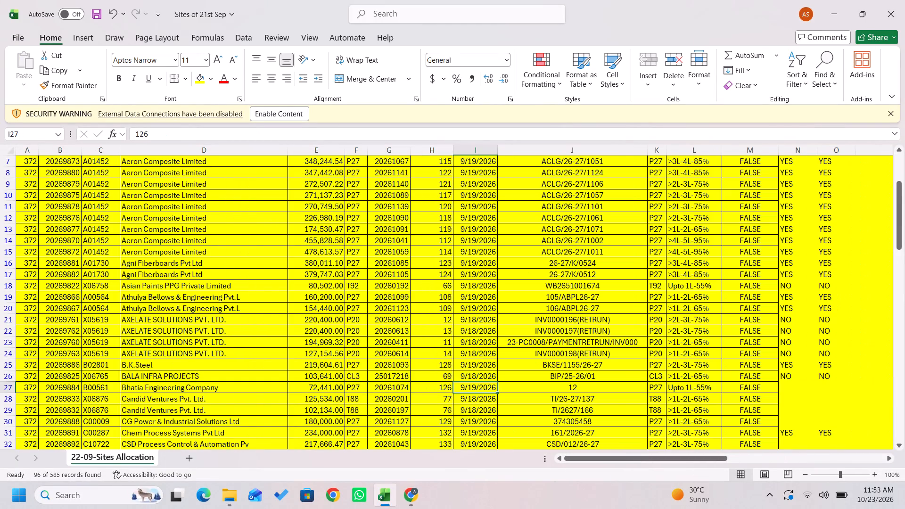
{"action": "key", "text": "Right"}
{"action": "key", "text": "Right"}
{"action": "key", "text": "Right"}
{"action": "key", "text": "Right"}
{"action": "key", "text": "Right"}
{"action": "key", "text": "Left"}
{"action": "key", "text": "Left"}
{"action": "key", "text": "Left"}
{"action": "key", "text": "Left"}
{"action": "key", "text": "Left"}
{"action": "key", "text": "Left"}
{"action": "key", "text": "Left"}
{"action": "key", "text": "Left"}
{"action": "key", "text": "Left"}
{"action": "key", "text": "Left"}
{"action": "key", "text": "Left"}
{"action": "key", "text": "Left"}
{"action": "key", "text": "Left"}
{"action": "key", "text": "Left"}
{"action": "key", "text": "Left"}
{"action": "key", "text": "Left"}
{"action": "key", "text": "Left"}
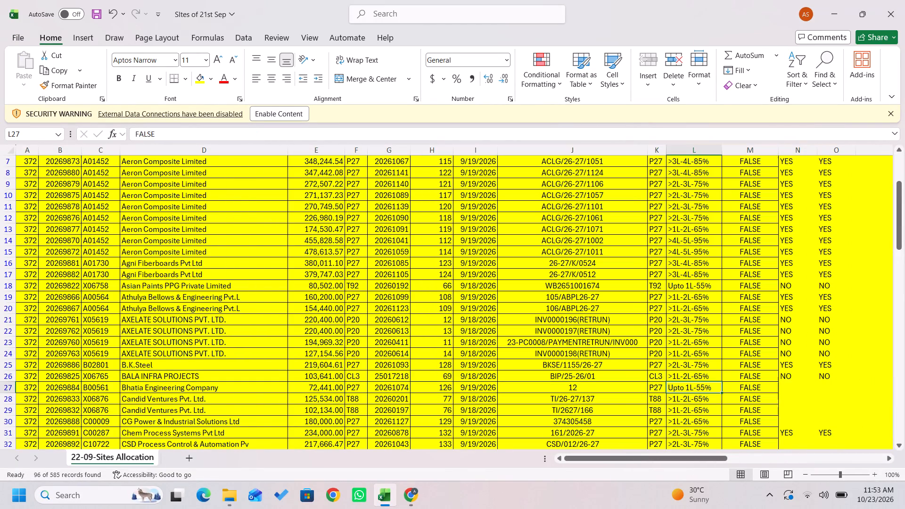
{"action": "key", "text": "Right"}
{"action": "key", "text": "Right"}
{"action": "key", "text": "Right"}
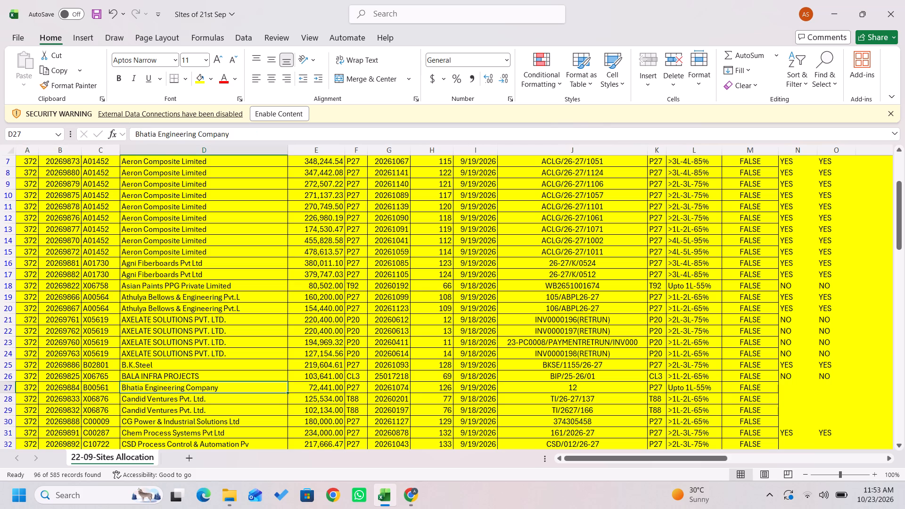
{"action": "key", "text": "Right"}
{"action": "key", "text": "Right"}
{"action": "key", "text": "Right"}
{"action": "key", "text": "Left"}
{"action": "key", "text": "alt+Tab"}
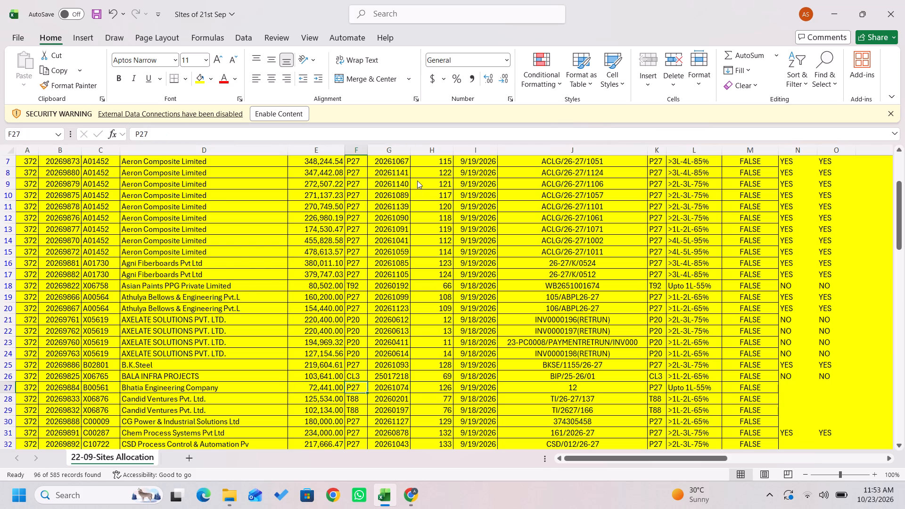
{"action": "key", "text": "ctrl+Tab"}
{"action": "key", "text": "ctrl+Tab"}
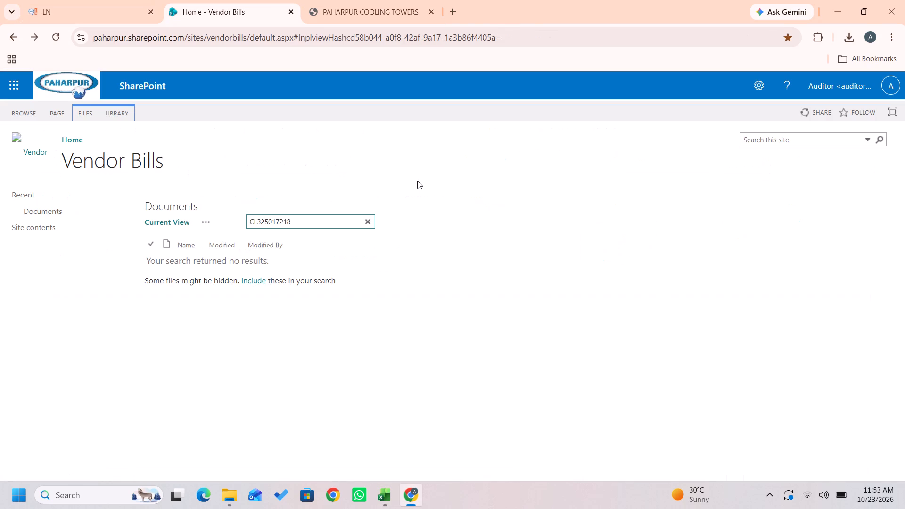
{"action": "left_click", "coordinate": [335, 224]}
{"action": "key", "text": "alt+Tab"}
{"action": "key", "text": "Right"}
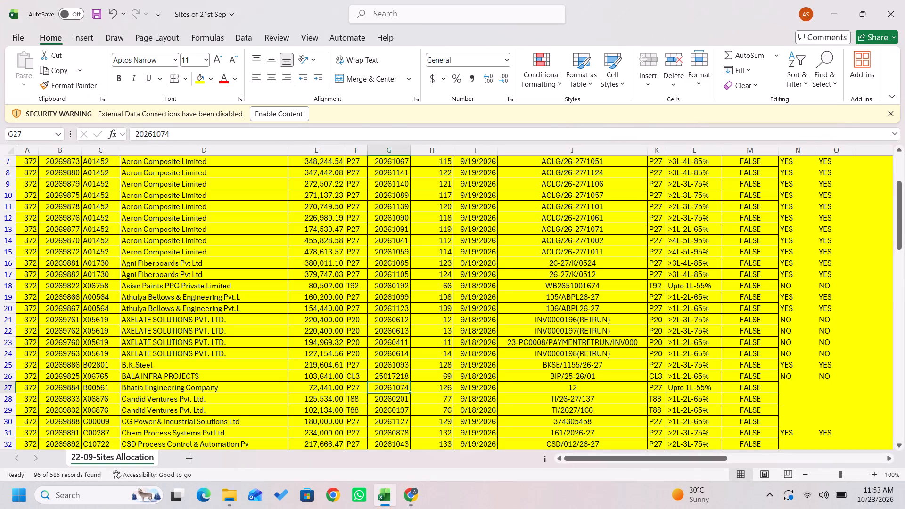
{"action": "key", "text": "ctrl+c"}
{"action": "key", "text": "alt+Tab"}
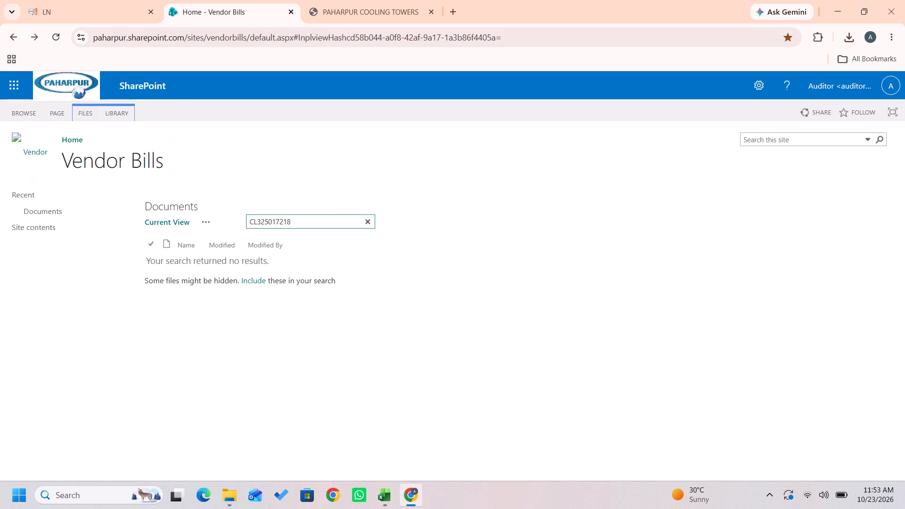
{"action": "key", "text": "ctrl+a"}
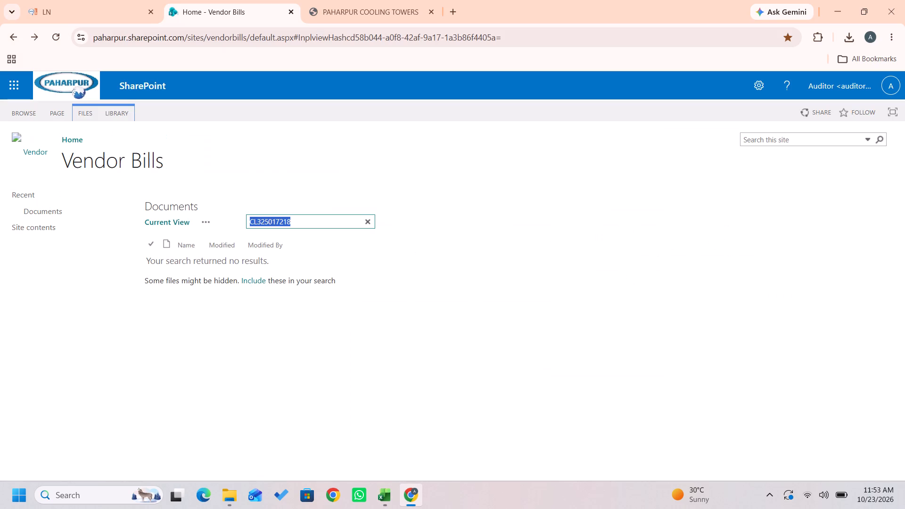
{"action": "type", "text": "P27"}
{"action": "key", "text": "ctrl+v"}
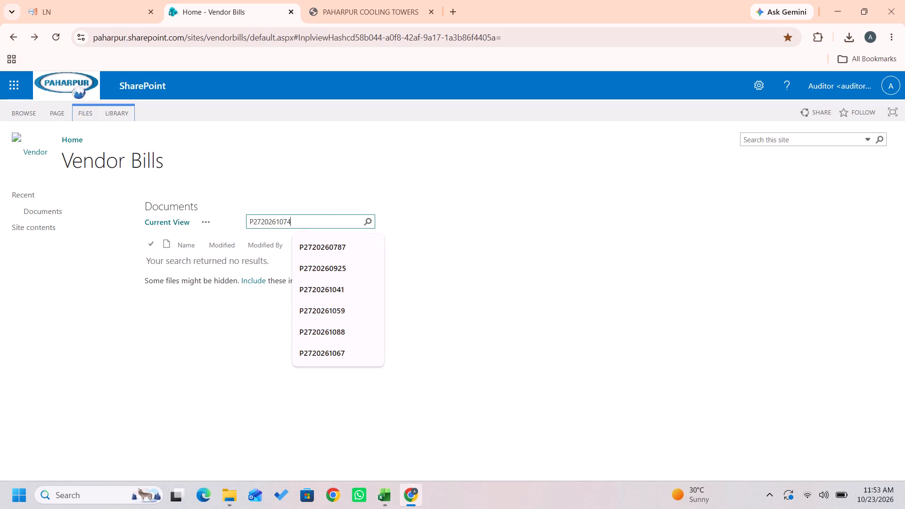
{"action": "key", "text": "Return"}
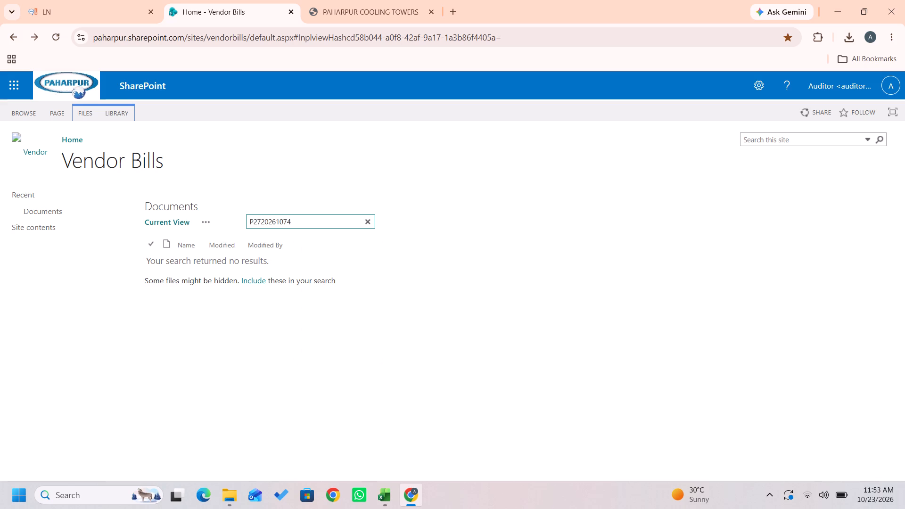
Search the PCTL supplier invoices for supplier Bhatia Engineering Company, copied from row 27, with invoice number 12.
{"action": "key", "text": "ctrl+Tab"}
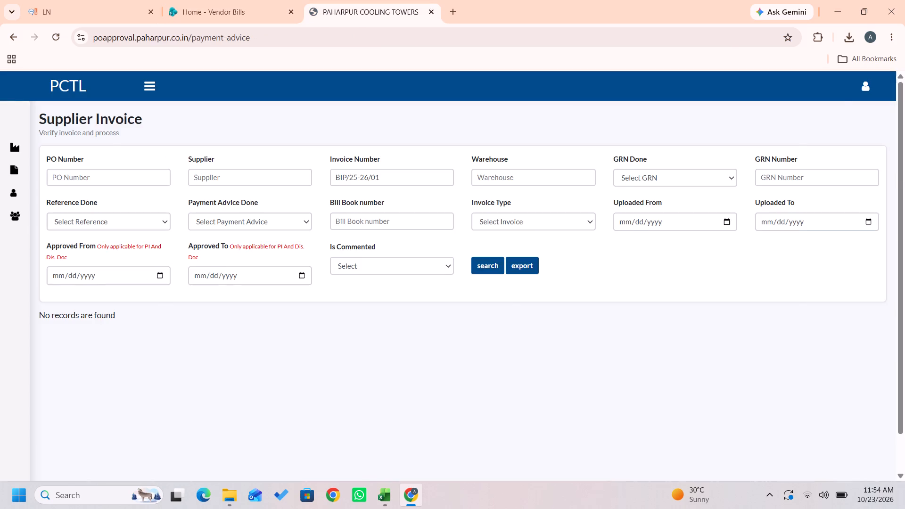
{"action": "key", "text": "alt+Tab"}
{"action": "key", "text": "Right"}
{"action": "key", "text": "Right"}
{"action": "key", "text": "Right"}
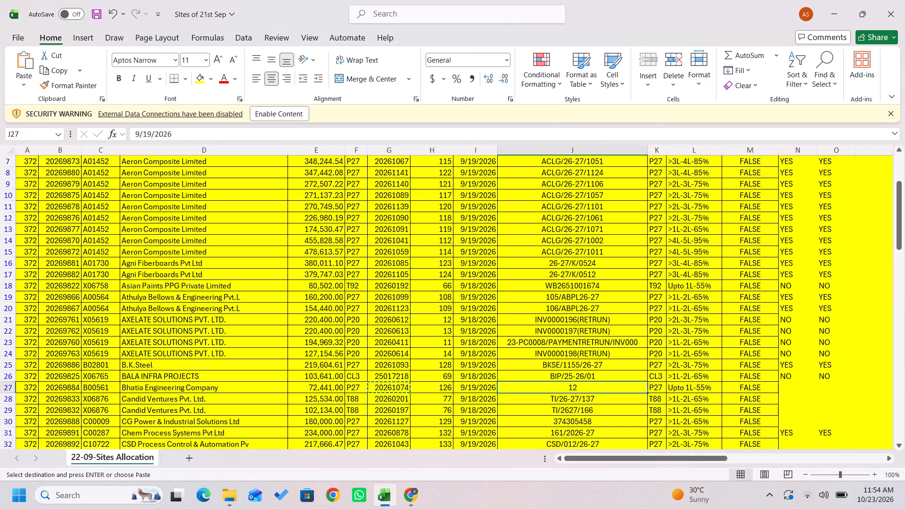
{"action": "key", "text": "Right"}
{"action": "key", "text": "Left"}
{"action": "key", "text": "Left"}
{"action": "key", "text": "Left"}
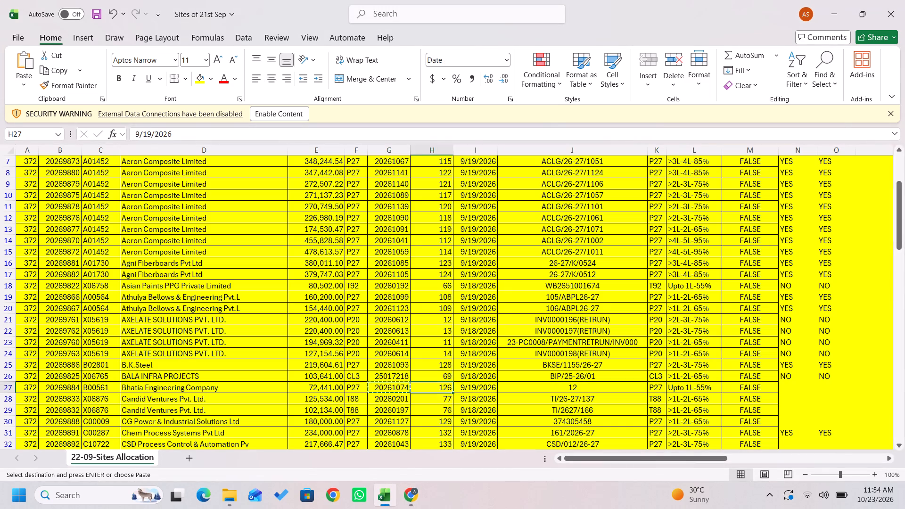
{"action": "key", "text": "Left"}
{"action": "key", "text": "Left"}
{"action": "key", "text": "Left"}
{"action": "key", "text": "Left"}
{"action": "key", "text": "ctrl+c"}
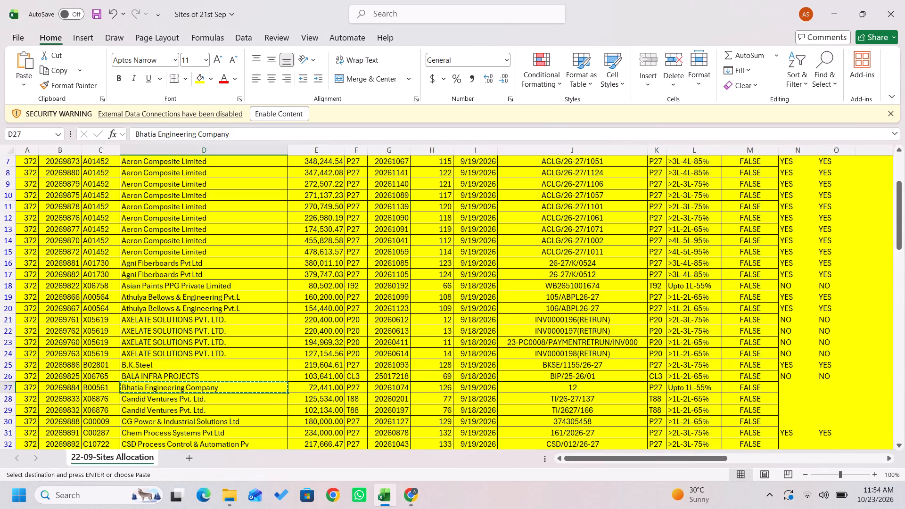
{"action": "key", "text": "alt+Tab"}
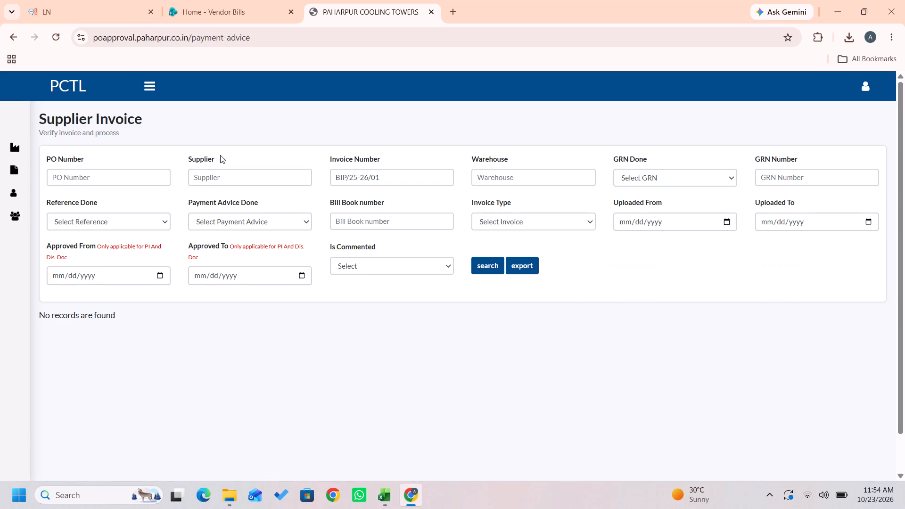
{"action": "left_click", "coordinate": [219, 181]}
{"action": "key", "text": "ctrl+v"}
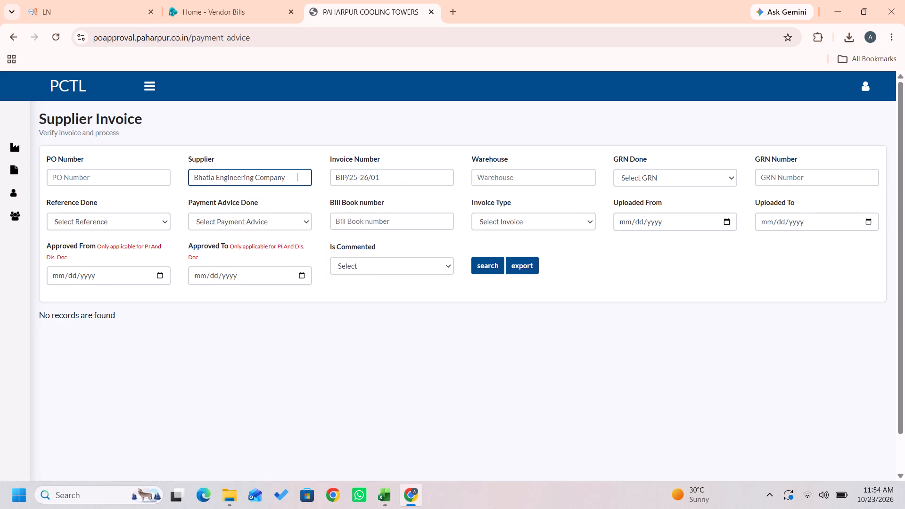
{"action": "left_click", "coordinate": [385, 175]}
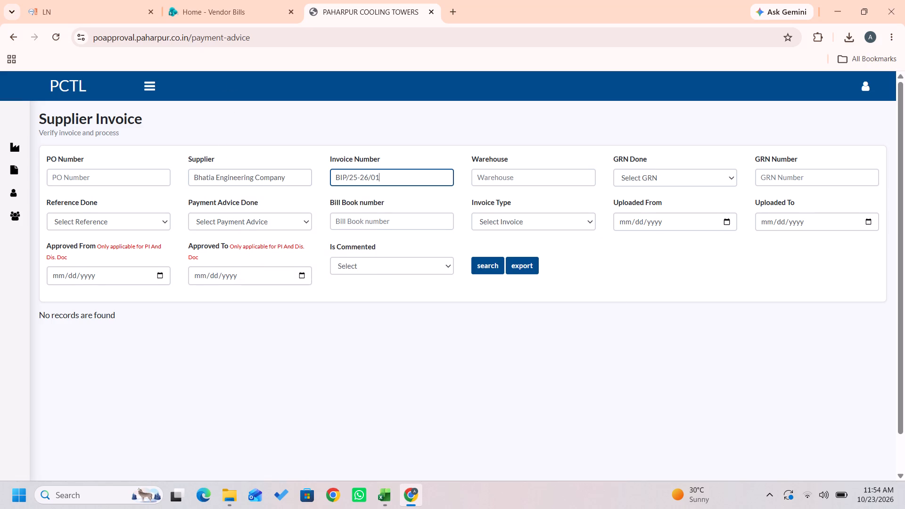
{"action": "key", "text": "ctrl+a"}
{"action": "key", "text": "alt+Tab"}
{"action": "key", "text": "alt+Tab"}
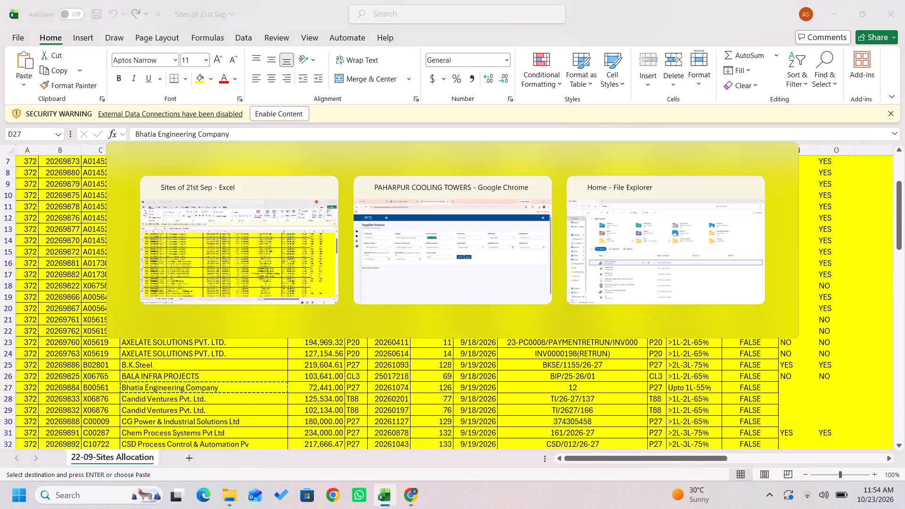
{"action": "type", "text": "12"}
{"action": "key", "text": "Return"}
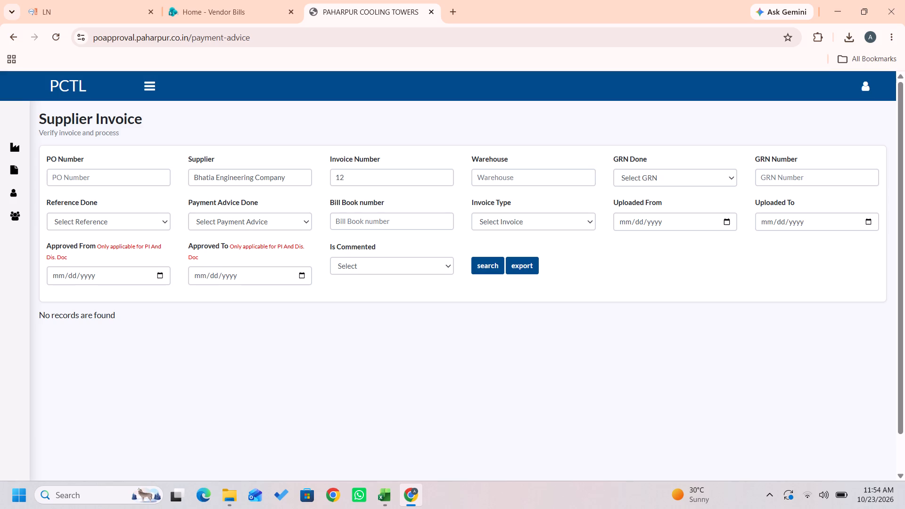
Clear the invoice number and search the PCTL supplier invoices by supplier Bhatia Engineering Company alone.
{"action": "left_click", "coordinate": [349, 177]}
{"action": "key", "text": "BackSpace"}
{"action": "key", "text": "BackSpace"}
{"action": "key", "text": "BackSpace"}
{"action": "key", "text": "Return"}
Filter Accounts Payable 360 in LN by pay-to business partner B00561, copied from Bhatia Engineering Company row 27.
{"action": "key", "text": "alt+Tab"}
{"action": "key", "text": "Right"}
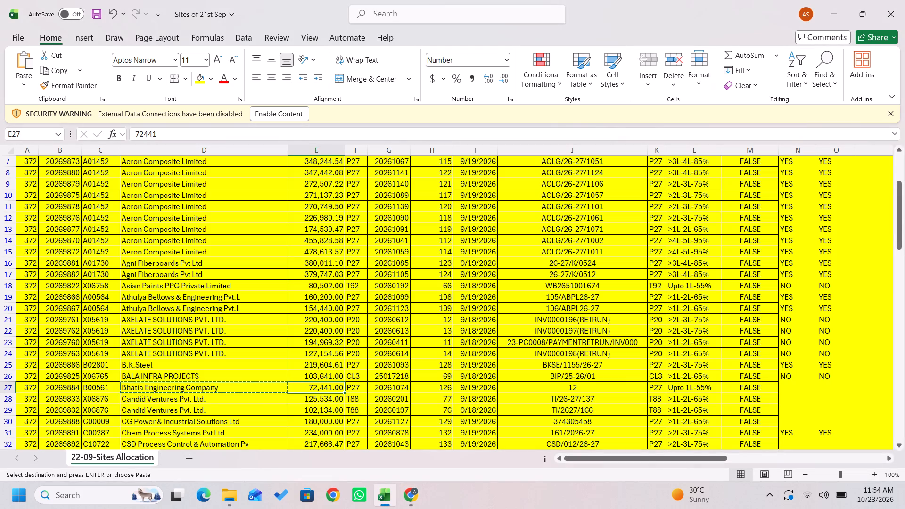
{"action": "key", "text": "Right"}
{"action": "key", "text": "Right"}
{"action": "key", "text": "Right"}
{"action": "key", "text": "Right"}
{"action": "key", "text": "Right"}
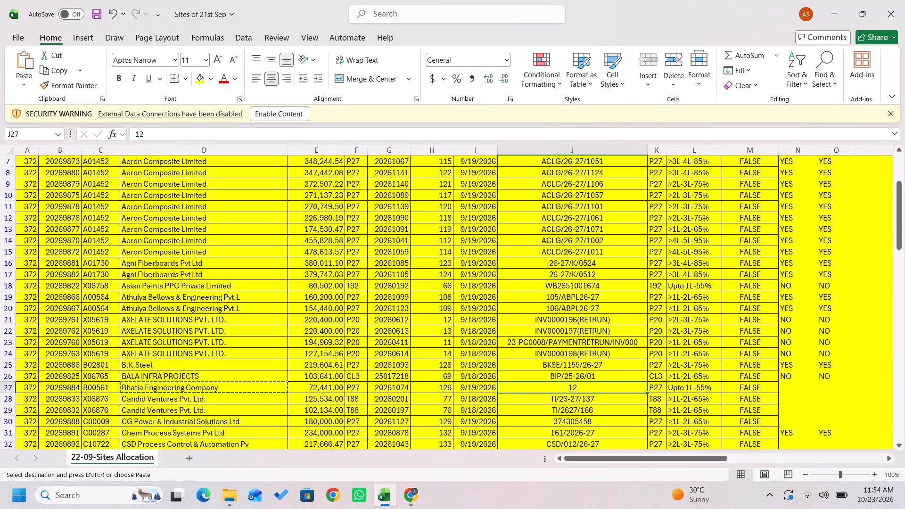
{"action": "key", "text": "Left"}
{"action": "key", "text": "Left"}
{"action": "key", "text": "Left"}
{"action": "key", "text": "Left"}
{"action": "key", "text": "Left"}
{"action": "key", "text": "Left"}
{"action": "key", "text": "Left"}
{"action": "key", "text": "Left"}
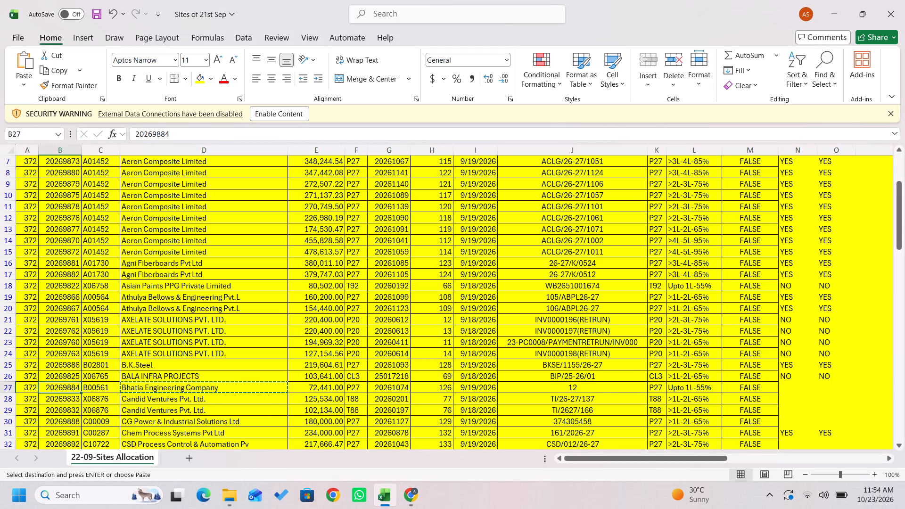
{"action": "key", "text": "Right"}
{"action": "key", "text": "Right"}
{"action": "key", "text": "Right"}
{"action": "key", "text": "Right"}
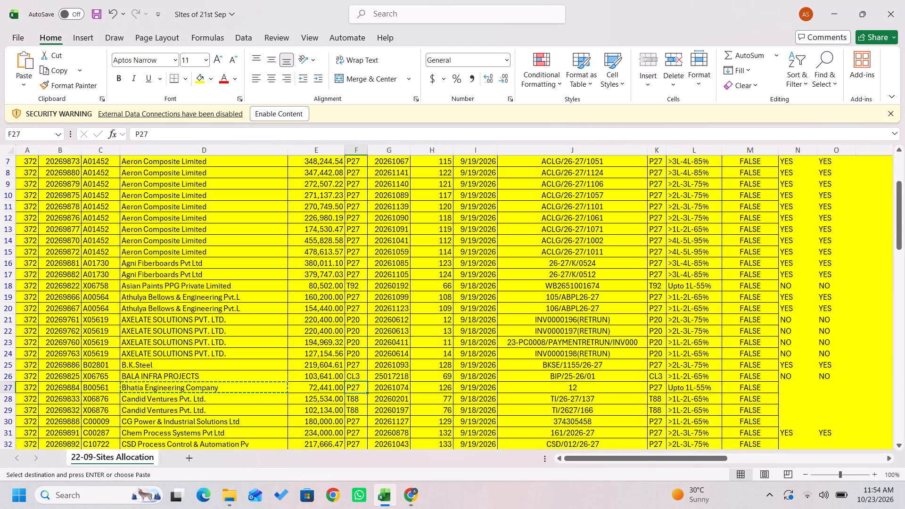
{"action": "key", "text": "Left"}
{"action": "key", "text": "Left"}
{"action": "key", "text": "Left"}
{"action": "key", "text": "ctrl+c"}
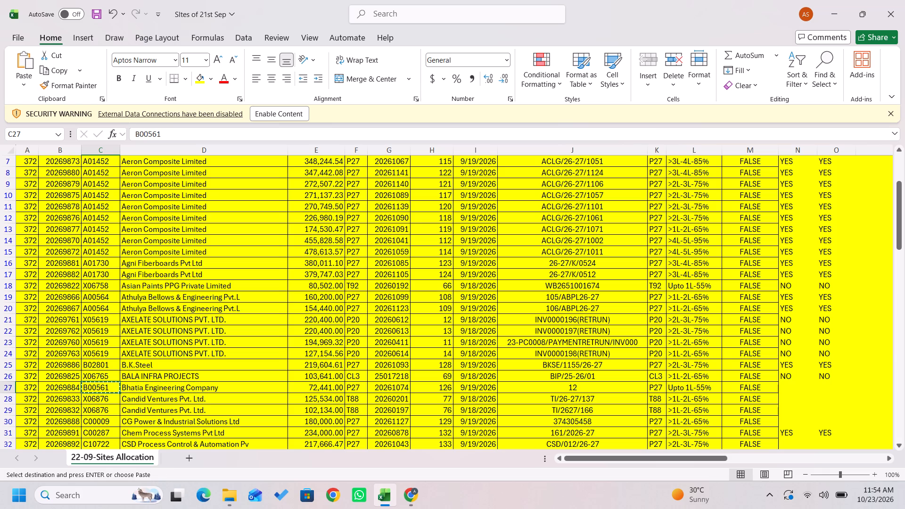
{"action": "key", "text": "alt+Tab"}
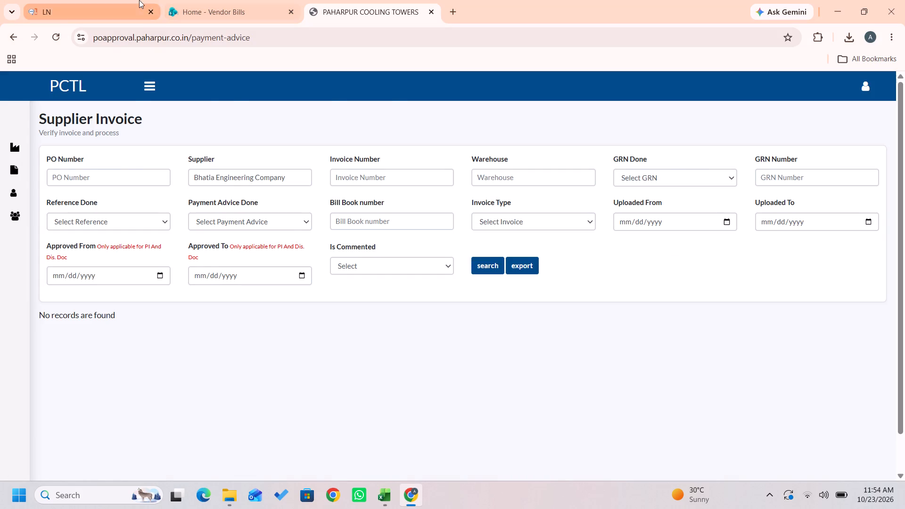
{"action": "left_click", "coordinate": [139, 0]}
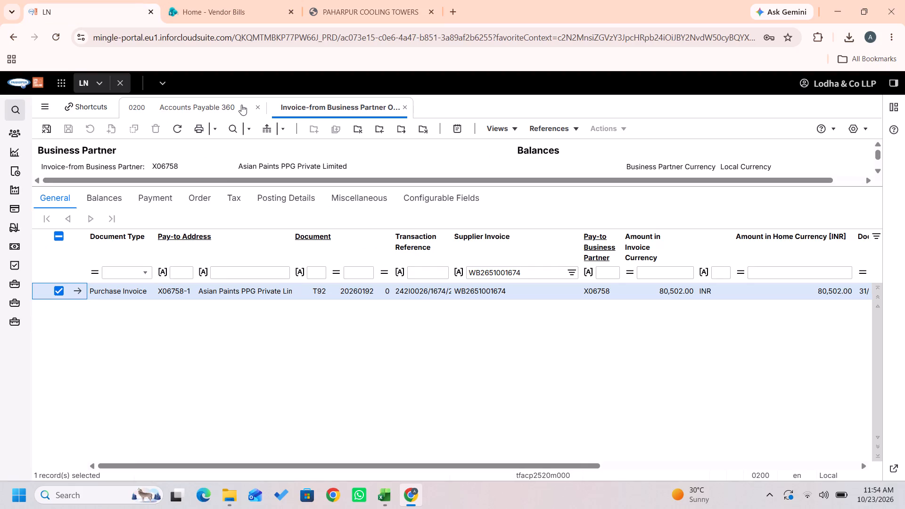
{"action": "left_click", "coordinate": [236, 108]}
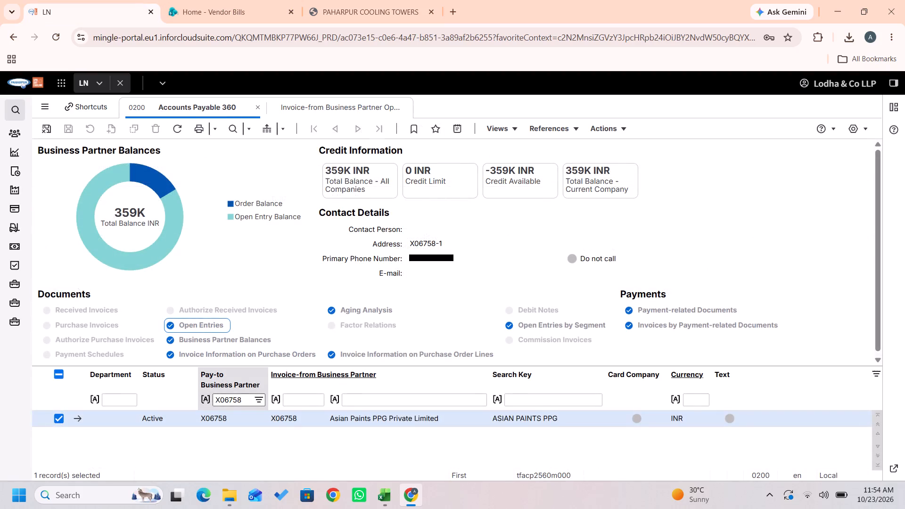
{"action": "left_click", "coordinate": [234, 395]}
{"action": "key", "text": "ctrl+v"}
{"action": "key", "text": "Return"}
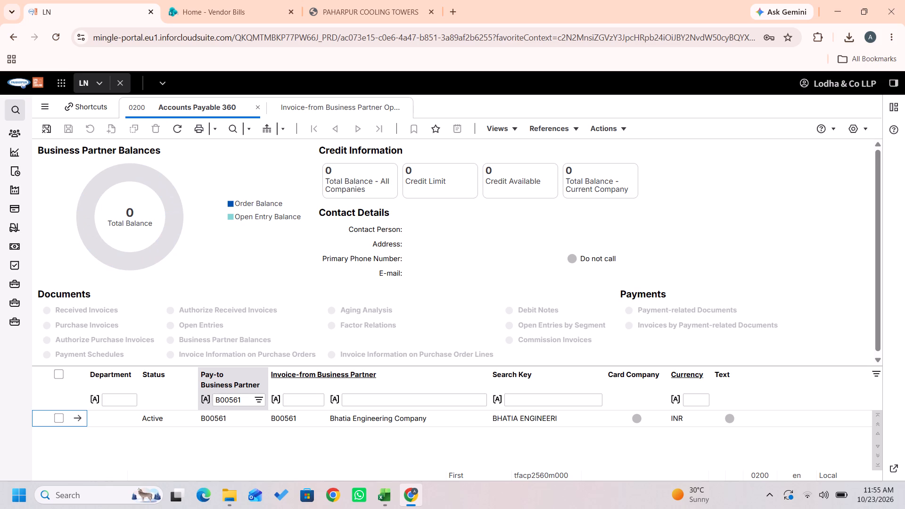
Select the Bhatia Engineering Company record and open its Open Entries.
{"action": "left_click", "coordinate": [56, 423]}
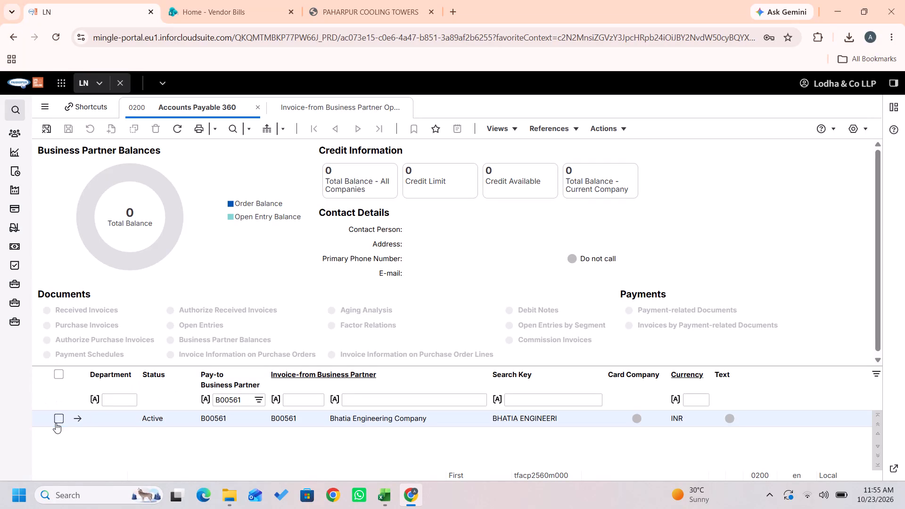
{"action": "left_click", "coordinate": [214, 323]}
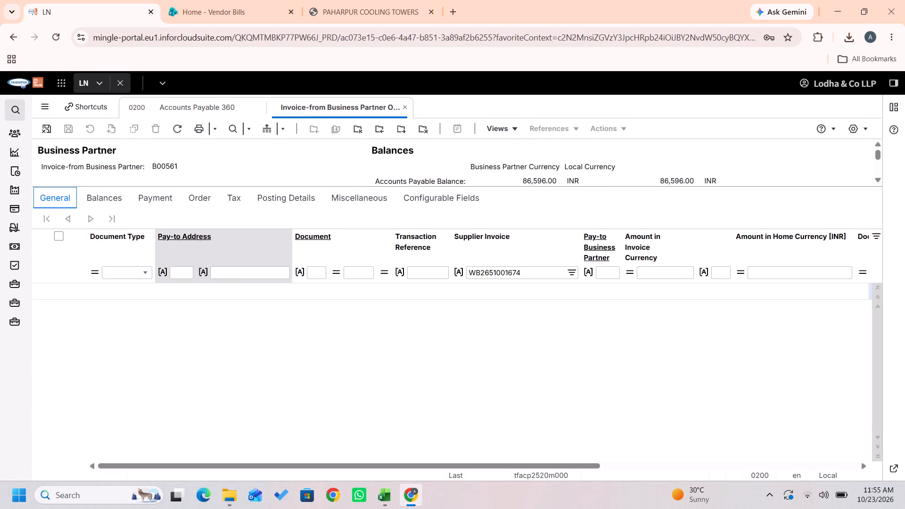
Filter the Bhatia Engineering Company open entries in LN by supplier invoice 12, copied from row 27.
{"action": "left_click", "coordinate": [534, 269]}
{"action": "key", "text": "alt+Tab"}
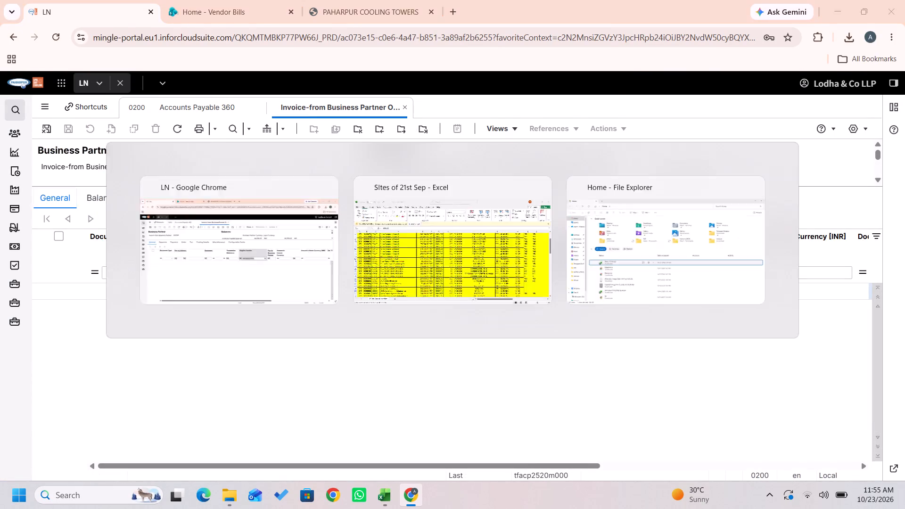
{"action": "key", "text": "Right"}
{"action": "key", "text": "Right"}
{"action": "key", "text": "Right"}
{"action": "key", "text": "Right"}
{"action": "key", "text": "Right"}
{"action": "key", "text": "Right"}
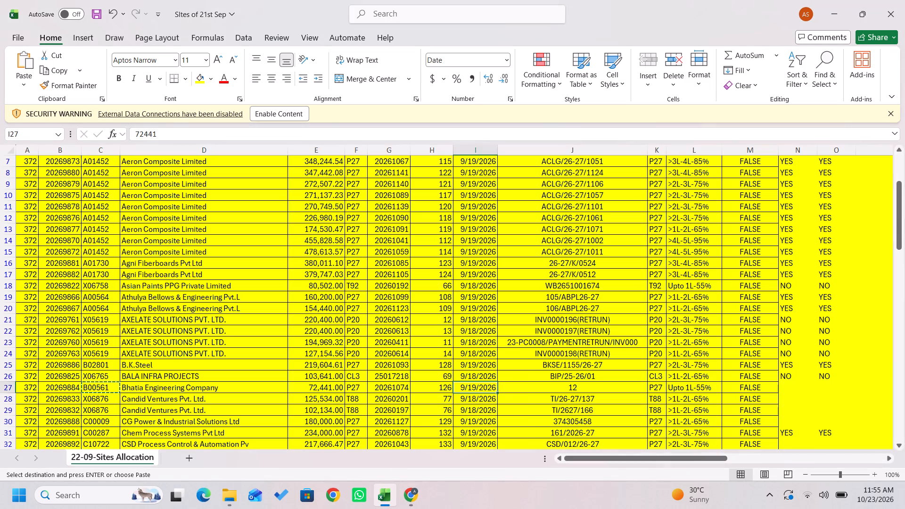
{"action": "key", "text": "Right"}
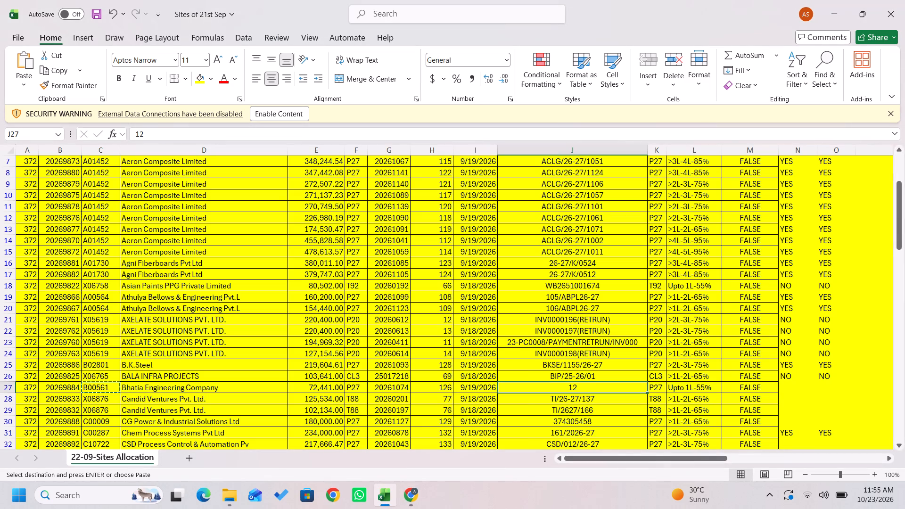
{"action": "key", "text": "ctrl+c"}
{"action": "key", "text": "alt+Tab"}
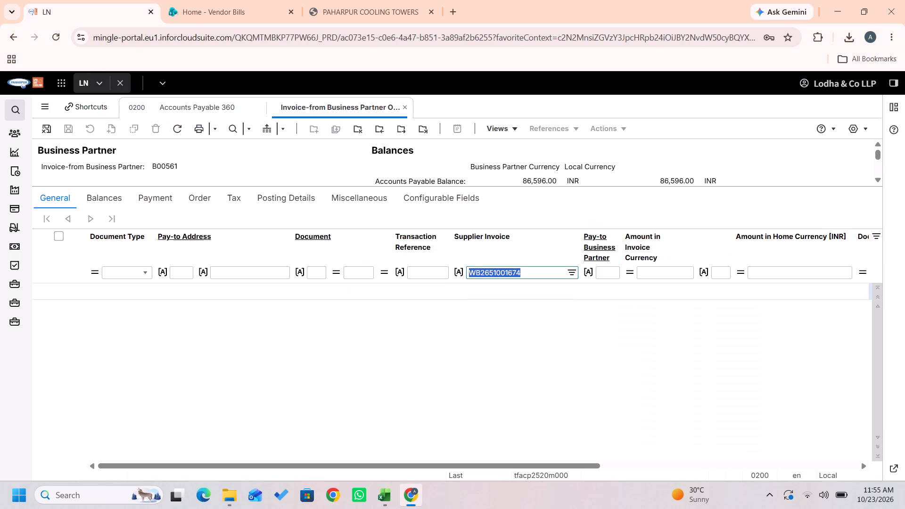
{"action": "key", "text": "ctrl+v"}
{"action": "key", "text": "Return"}
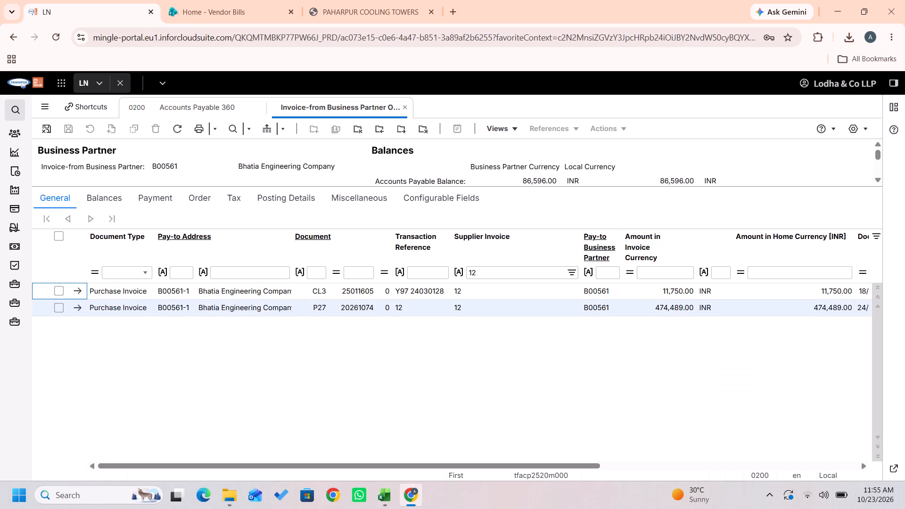
{"action": "key", "text": "alt+Tab"}
{"action": "key", "text": "Left"}
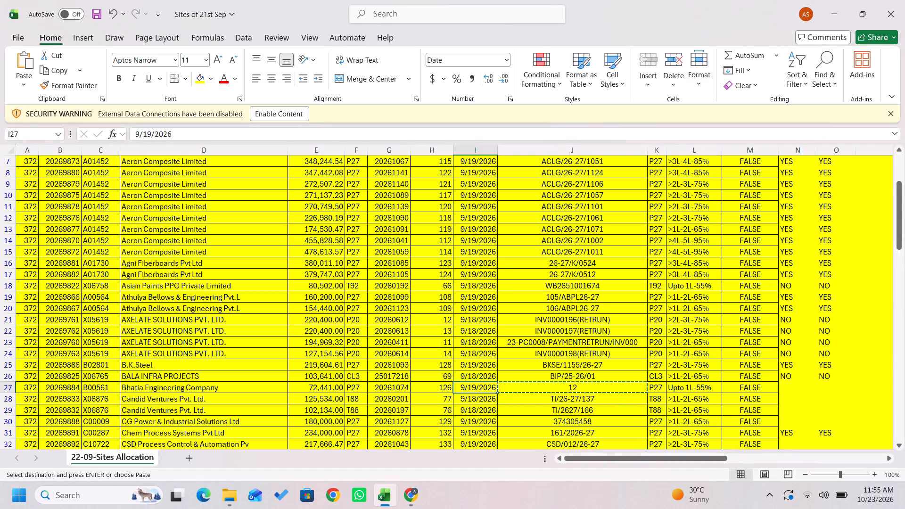
{"action": "key", "text": "Left"}
{"action": "key", "text": "Left"}
{"action": "key", "text": "Left"}
{"action": "key", "text": "alt+Tab"}
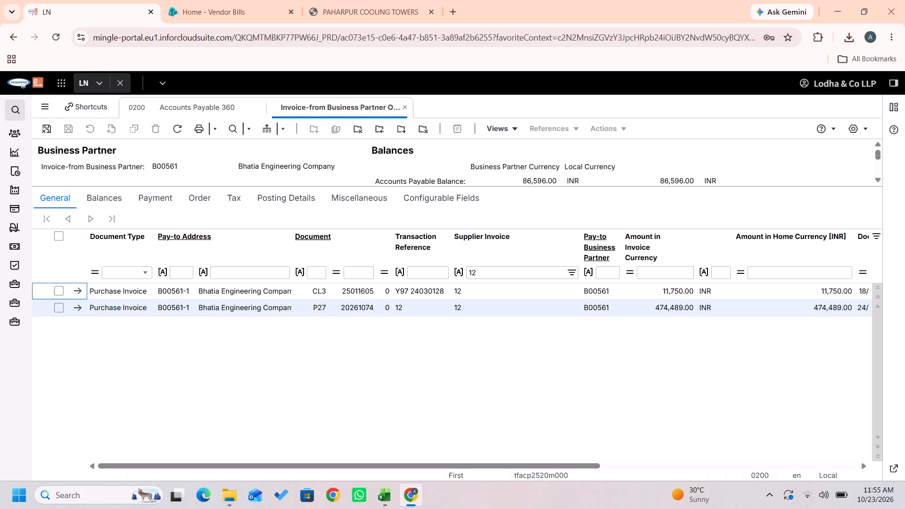
{"action": "left_click", "coordinate": [58, 306]}
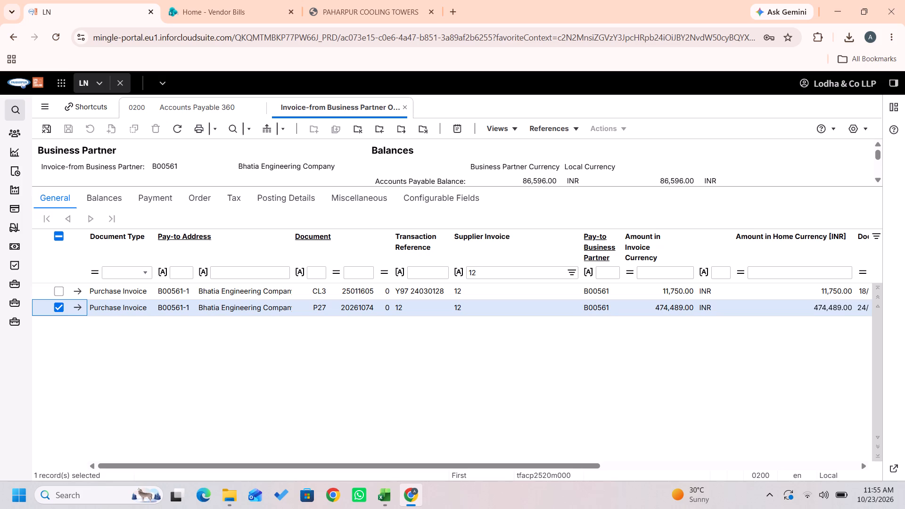
{"action": "left_click_drag", "start_coordinate": [309, 313], "coordinate": [381, 316]}
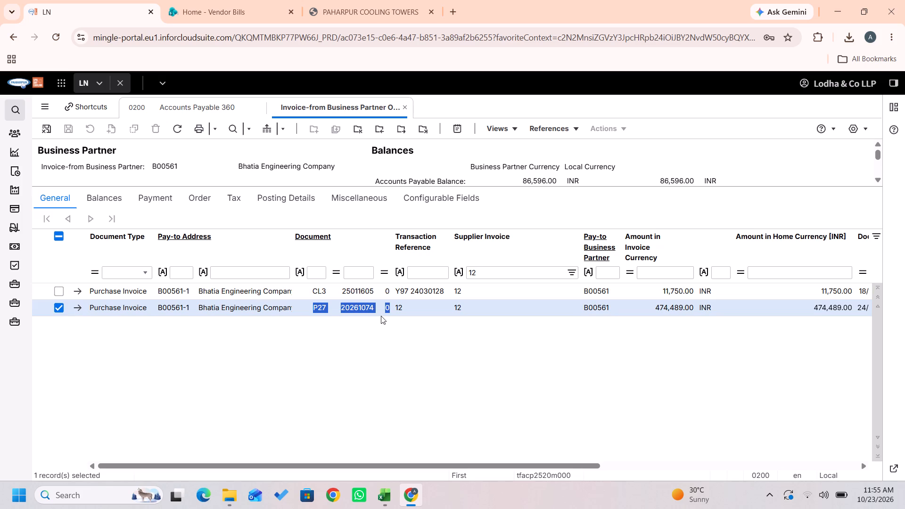
{"action": "left_click_drag", "start_coordinate": [381, 316], "coordinate": [374, 319]}
{"action": "key", "text": "ctrl+c"}
{"action": "key", "text": "shift+g"}
{"action": "left_click", "coordinate": [260, 0]}
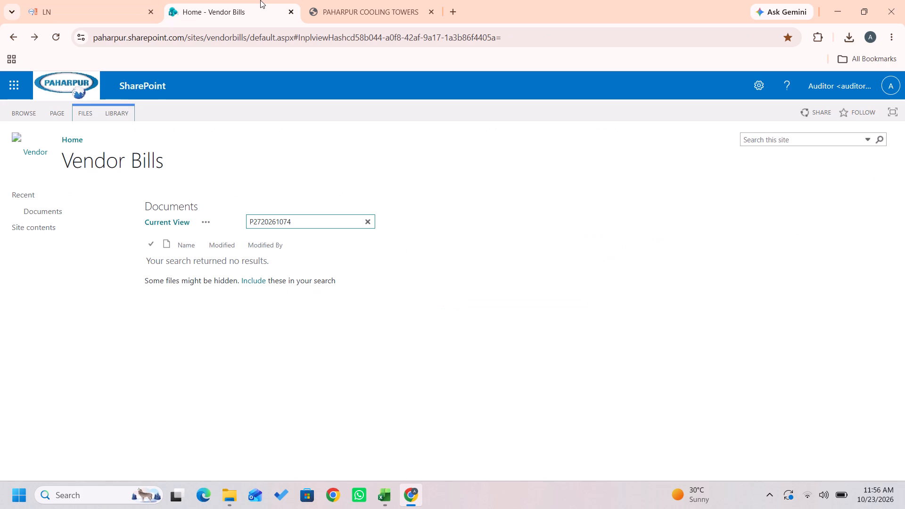
{"action": "left_click", "coordinate": [380, 0]}
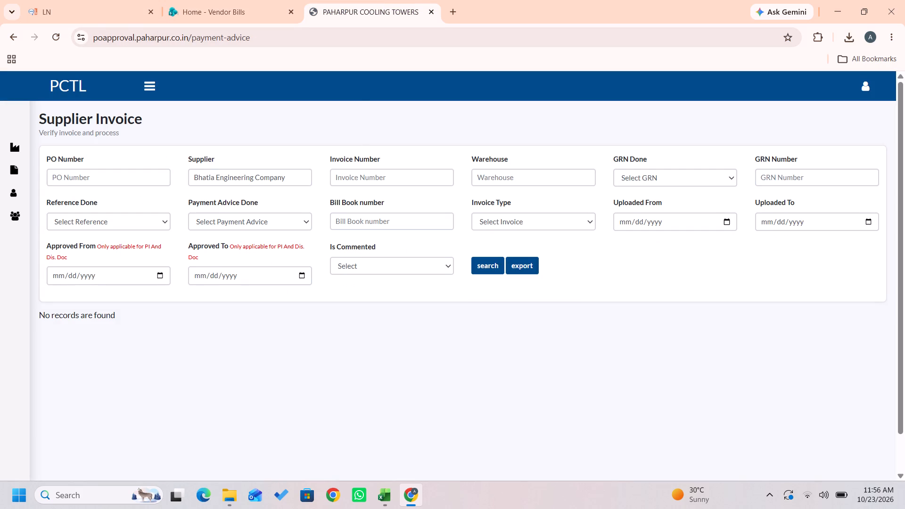
{"action": "left_click", "coordinate": [207, 0]}
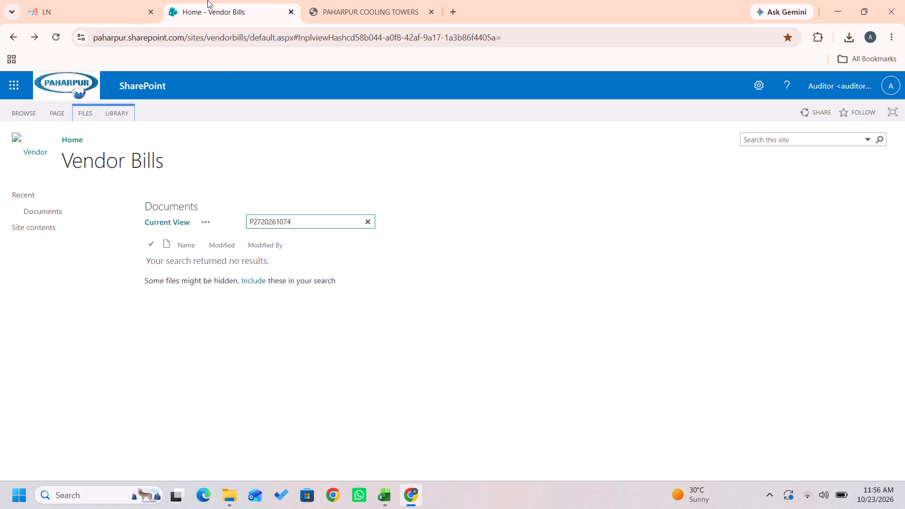
{"action": "left_click", "coordinate": [316, 222]}
{"action": "key", "text": "ctrl+a"}
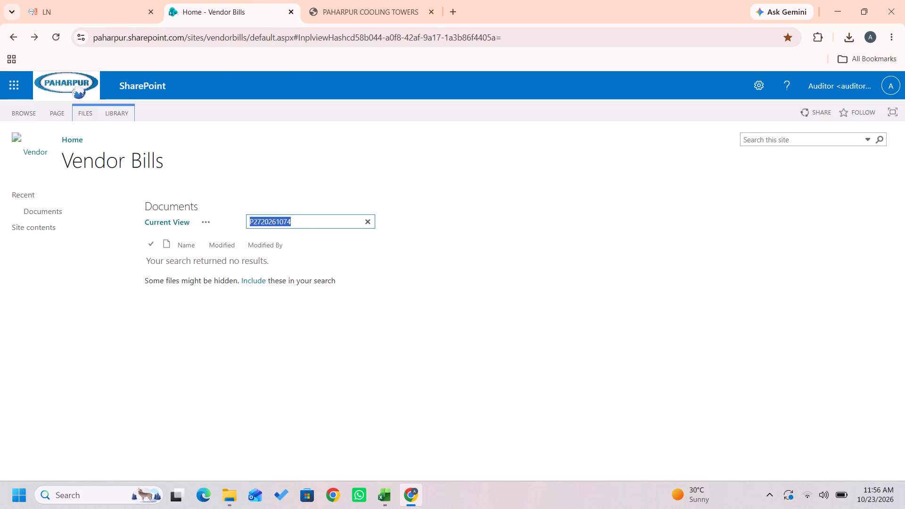
{"action": "key", "text": "ctrl+v"}
{"action": "key", "text": "ctrl+Left"}
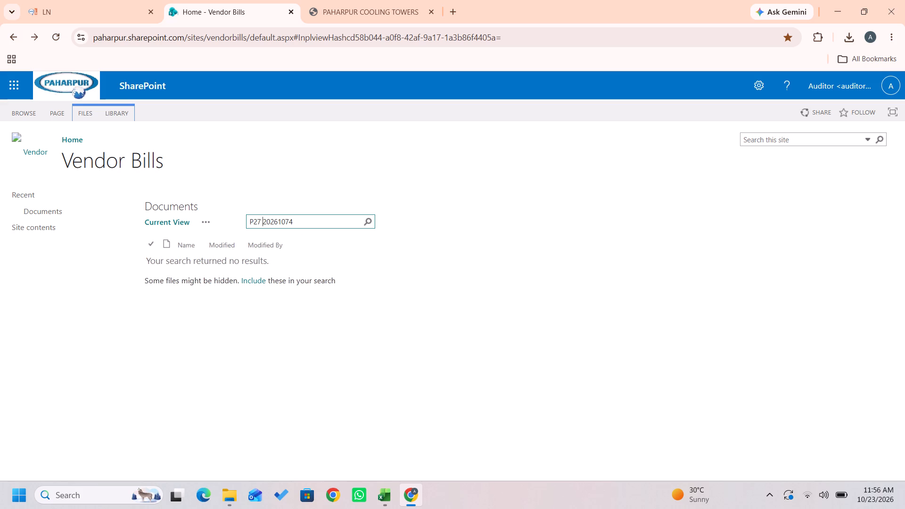
{"action": "key", "text": "BackSpace"}
{"action": "key", "text": "Return"}
{"action": "key", "text": "Return"}
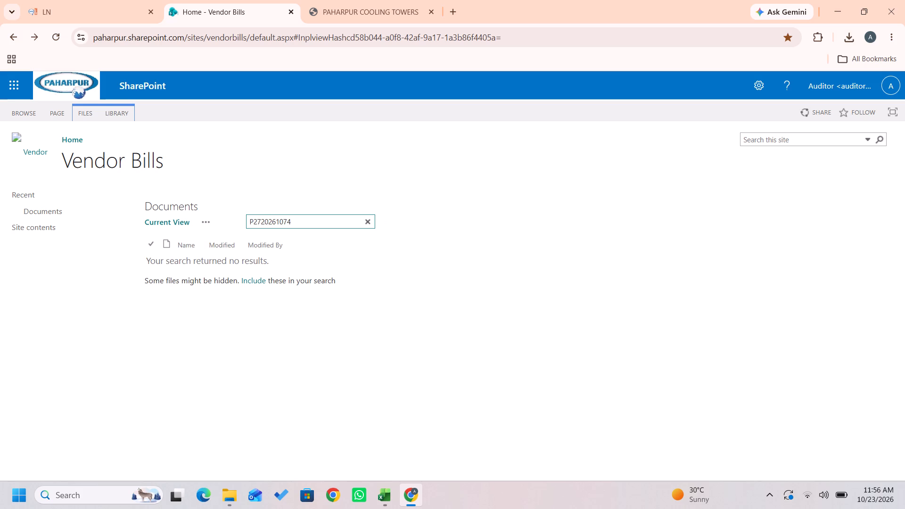
{"action": "left_click", "coordinate": [376, 0]}
{"action": "left_click", "coordinate": [176, 0]}
Compare the LN transaction lines of invoice 12 with the payment amount in Bhatia Engineering Company row 27.
{"action": "left_click", "coordinate": [55, 0]}
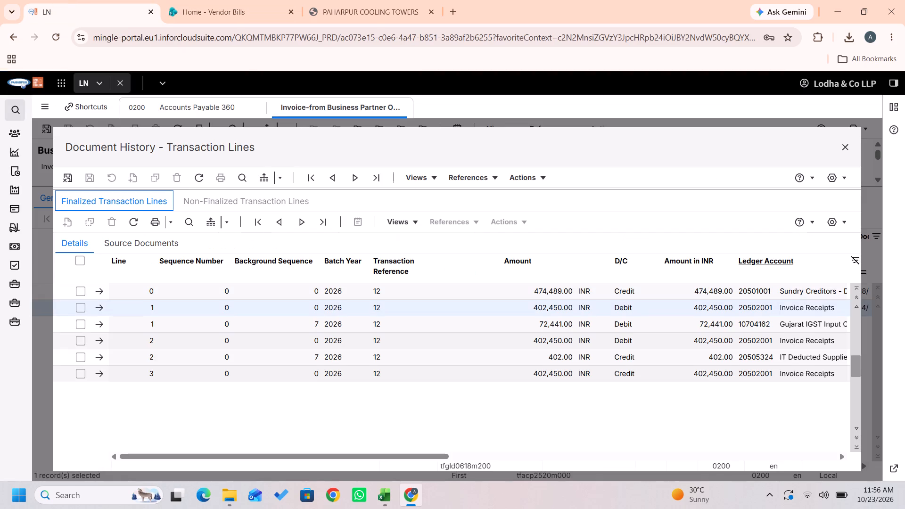
{"action": "key", "text": "alt+Tab"}
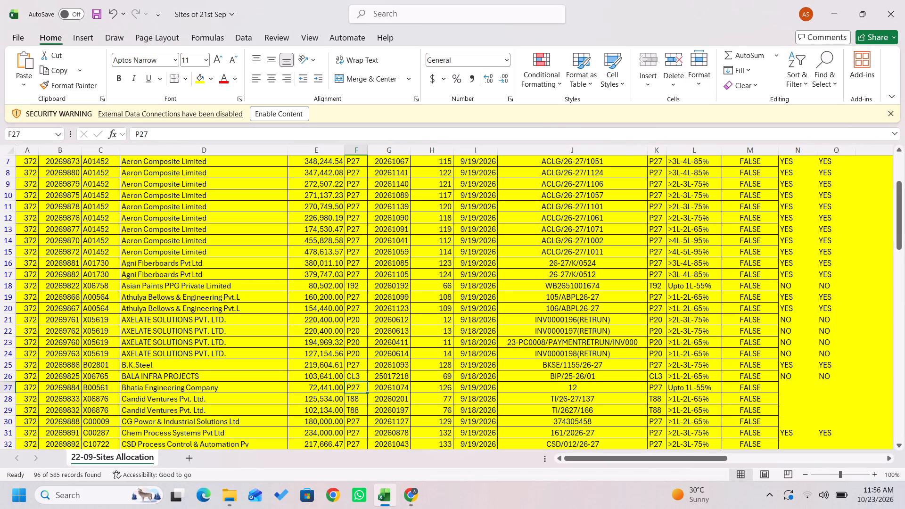
{"action": "key", "text": "Left"}
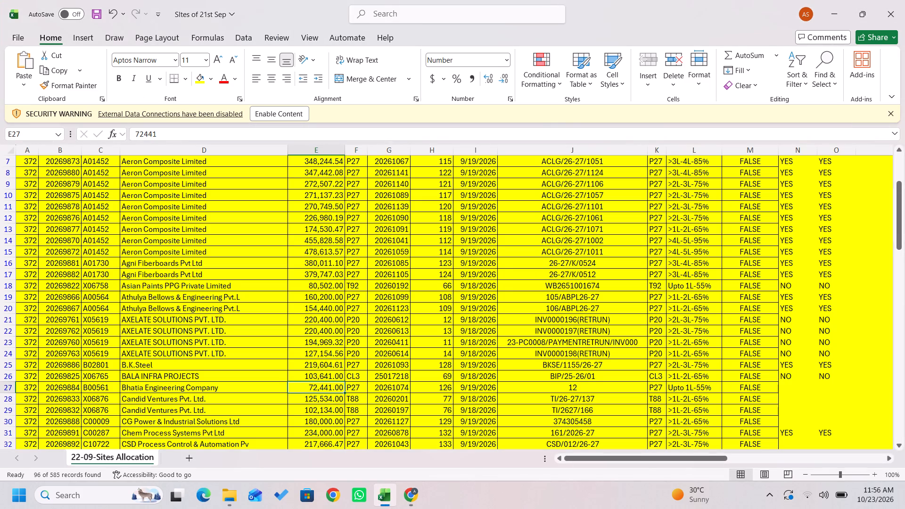
{"action": "key", "text": "alt+Tab"}
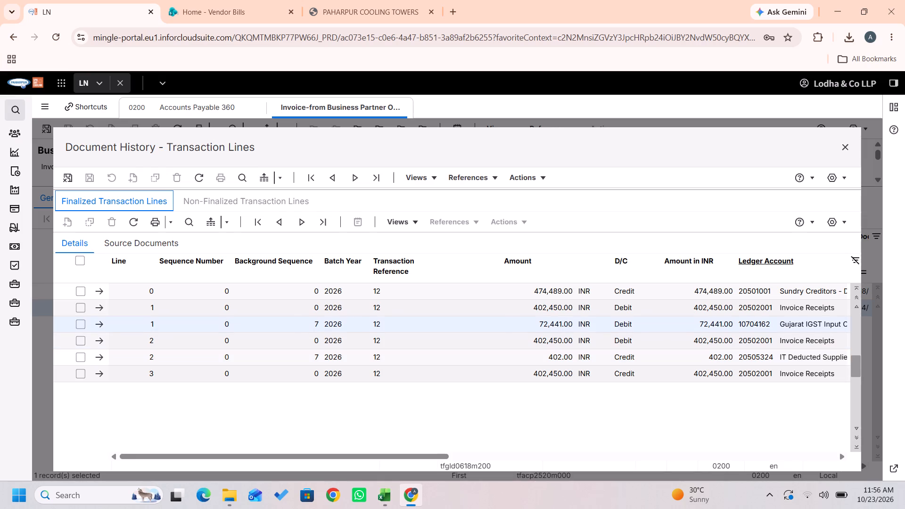
{"action": "scroll", "coordinate": [727, 326], "scroll_direction": "left", "scroll_amount": 1}
Fill the check results NO, NO, YES, 194Q and YES in columns N to S from row 26 down to row 27.
{"action": "key", "text": "alt+Tab"}
{"action": "key", "text": "Right"}
{"action": "key", "text": "Right"}
{"action": "key", "text": "Right"}
{"action": "key", "text": "Right"}
{"action": "key", "text": "Right"}
{"action": "key", "text": "Right"}
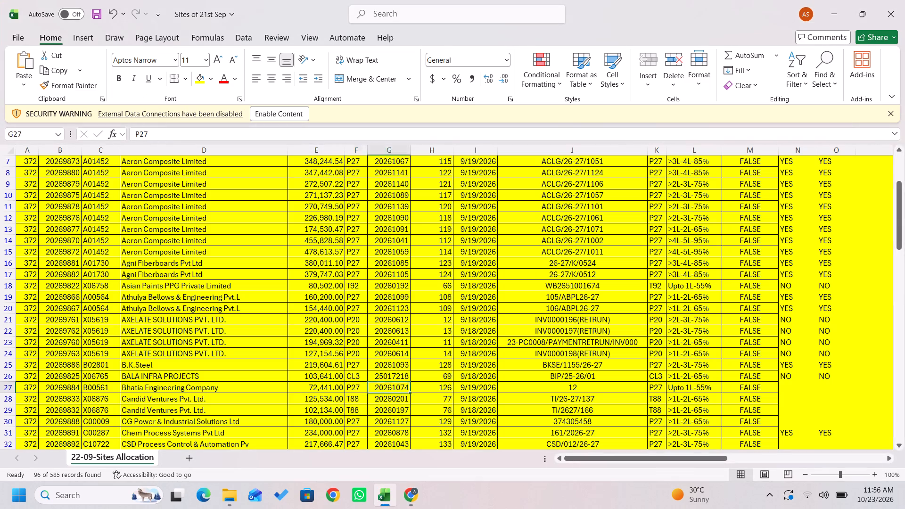
{"action": "key", "text": "Right"}
{"action": "key", "text": "Right"}
{"action": "key", "text": "Right"}
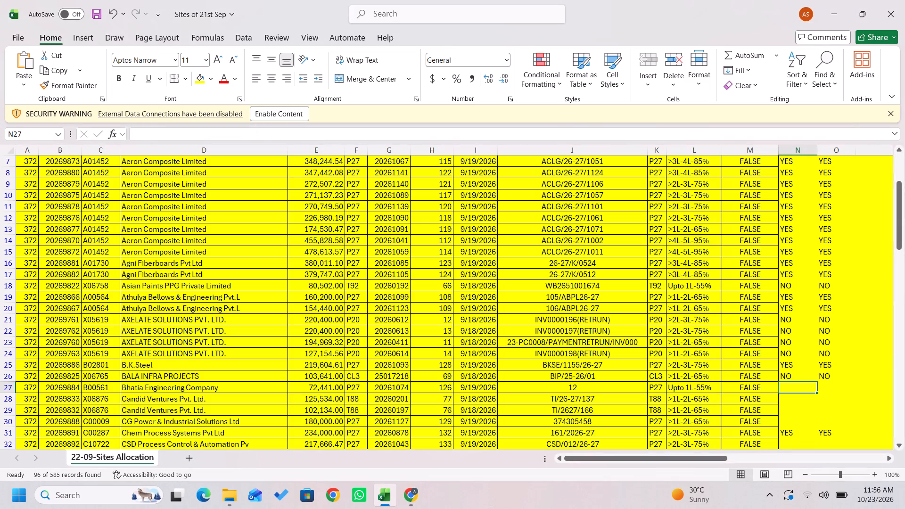
{"action": "key", "text": "Up"}
{"action": "key", "text": "shift+Right"}
{"action": "key", "text": "shift+Right"}
{"action": "key", "text": "shift+Right"}
{"action": "key", "text": "shift+Right"}
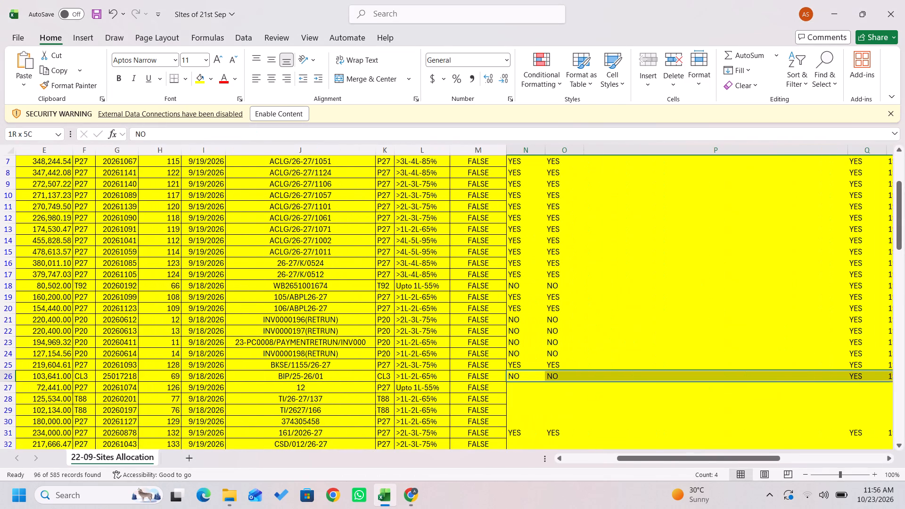
{"action": "key", "text": "shift+Right"}
{"action": "key", "text": "shift+Down"}
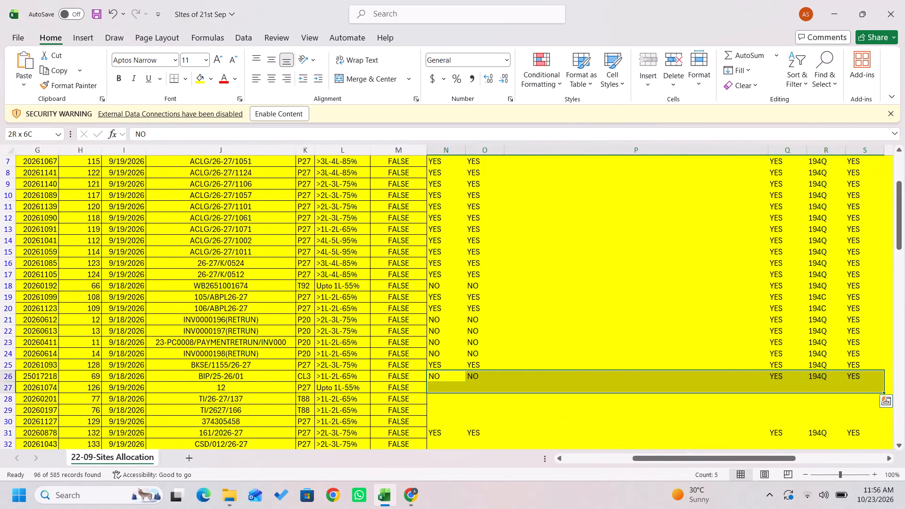
{"action": "key", "text": "ctrl+d"}
{"action": "key", "text": "alt+Tab"}
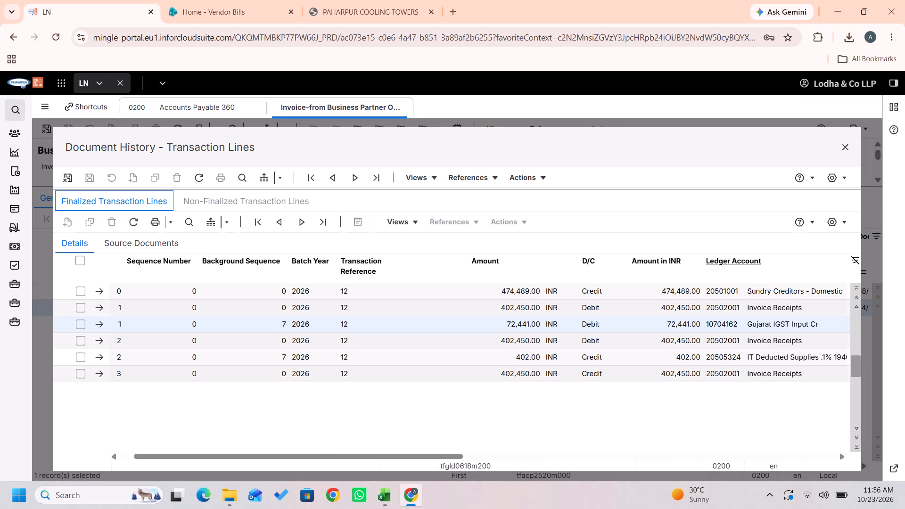
{"action": "key", "text": "alt+Tab"}
{"action": "key", "text": "Down"}
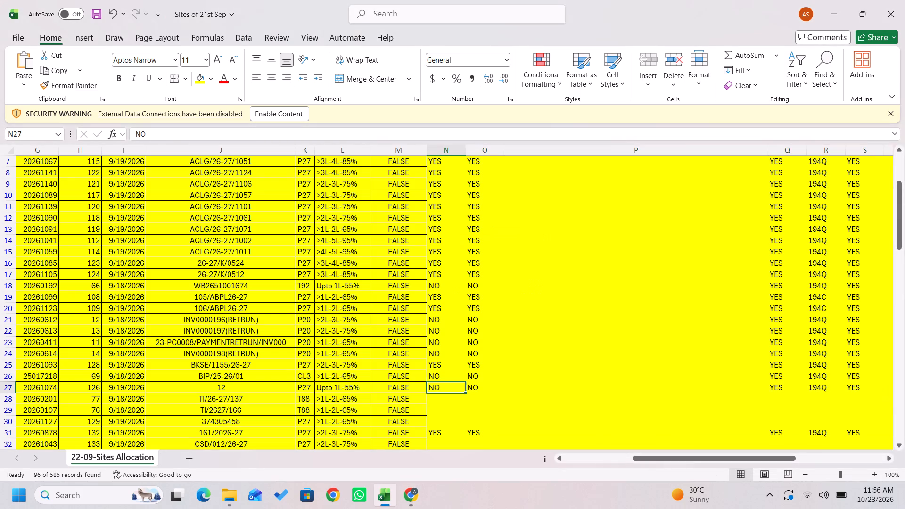
Copy business partner code X06876 from Candid Ventures Pvt. Ltd. row 28 and close the Document History transaction lines in LN.
{"action": "key", "text": "Down"}
{"action": "key", "text": "Left"}
{"action": "key", "text": "Left"}
{"action": "key", "text": "Left"}
{"action": "key", "text": "Left"}
{"action": "key", "text": "Left"}
{"action": "key", "text": "Left"}
{"action": "key", "text": "Left"}
{"action": "key", "text": "Left"}
{"action": "key", "text": "Left"}
{"action": "key", "text": "Left"}
{"action": "key", "text": "Left"}
{"action": "key", "text": "Left"}
{"action": "key", "text": "Left"}
{"action": "key", "text": "Left"}
{"action": "key", "text": "Left"}
{"action": "key", "text": "Left"}
{"action": "key", "text": "Left"}
{"action": "key", "text": "Left"}
{"action": "key", "text": "Left"}
{"action": "key", "text": "Left"}
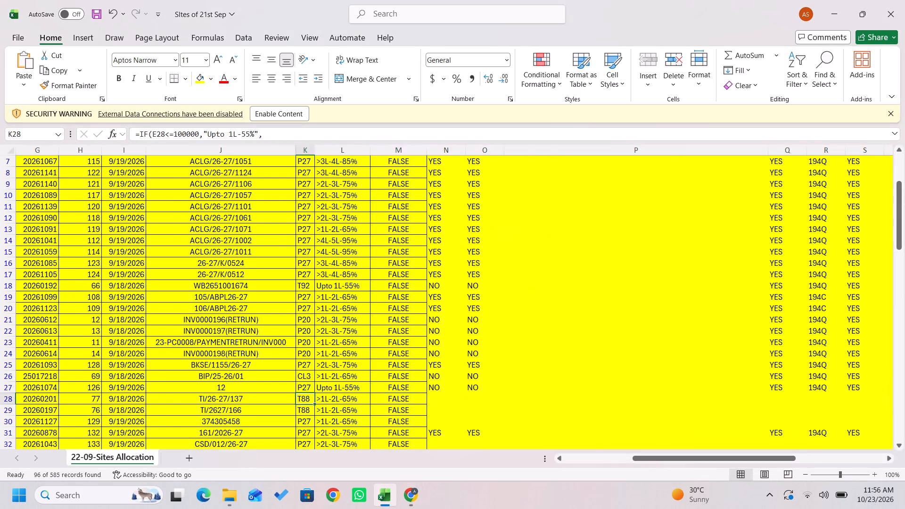
{"action": "key", "text": "Right"}
{"action": "key", "text": "Right"}
{"action": "key", "text": "Right"}
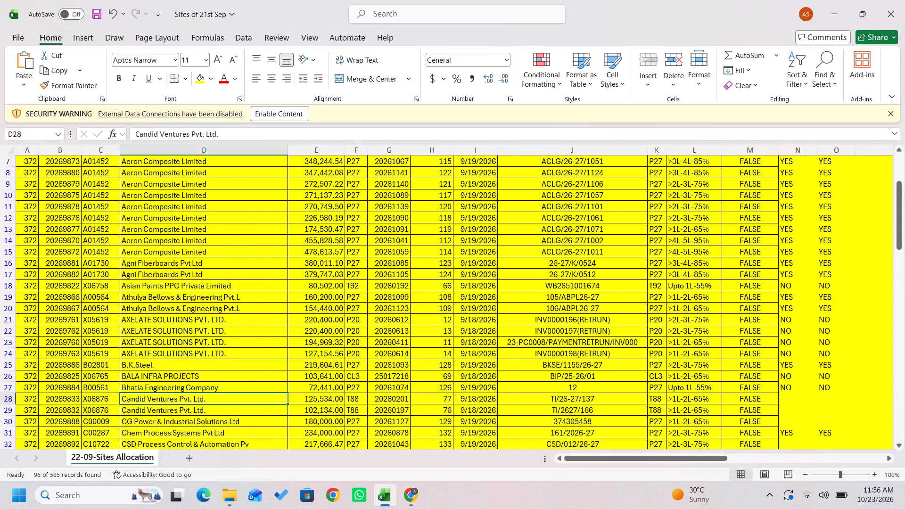
{"action": "key", "text": "Left"}
{"action": "key", "text": "ctrl+c"}
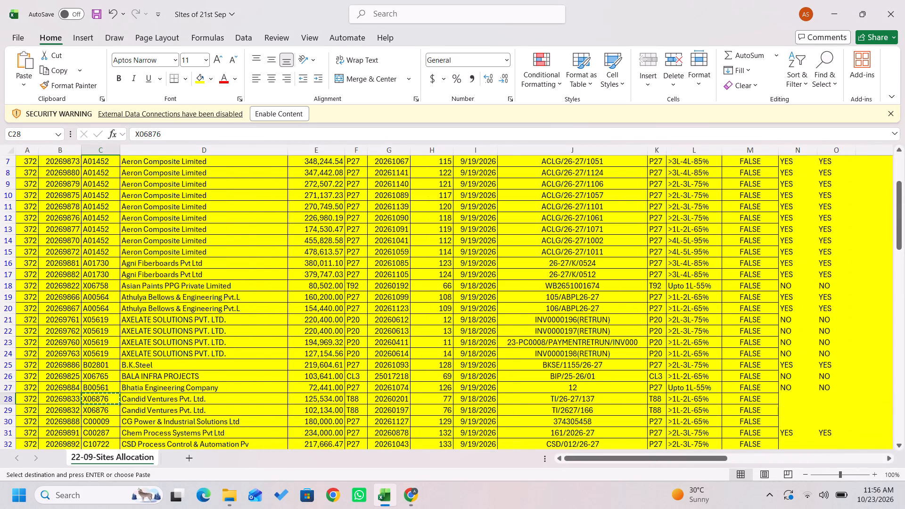
{"action": "key", "text": "alt+Tab"}
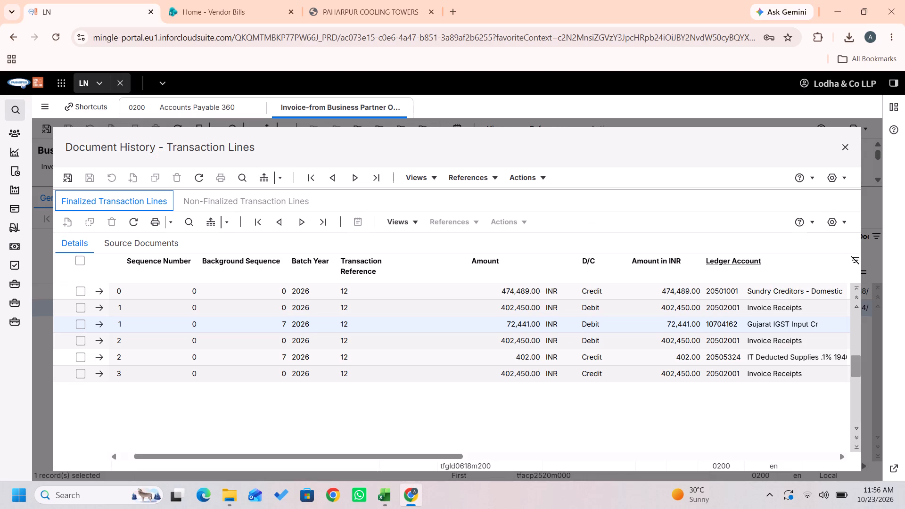
{"action": "key", "text": "Escape"}
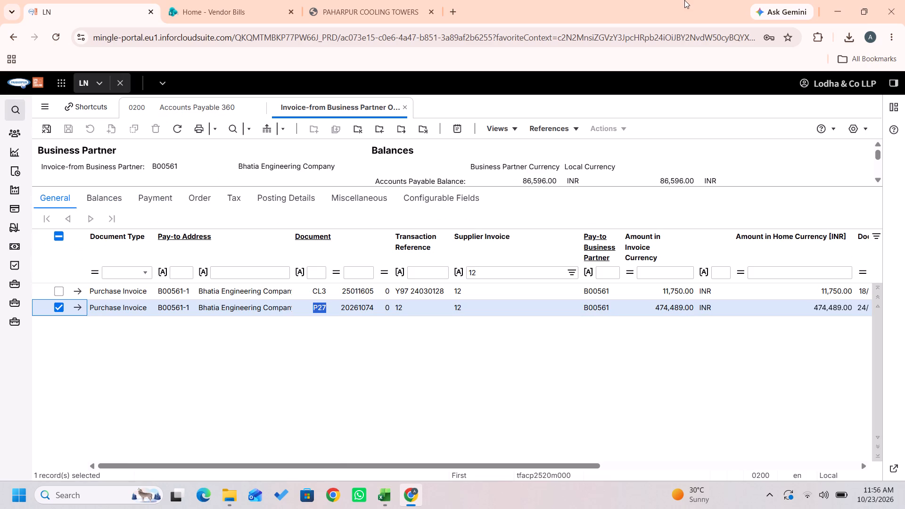
{"action": "left_click", "coordinate": [287, 0]}
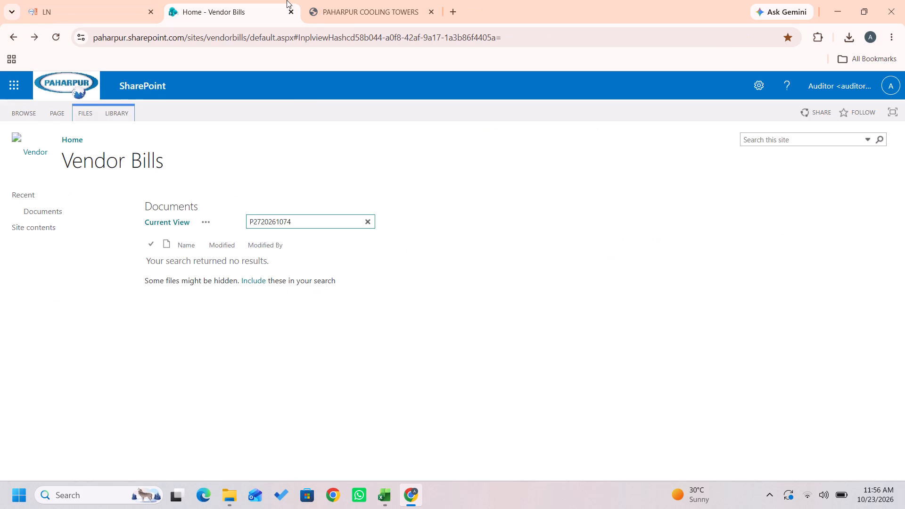
{"action": "key", "text": "alt+Tab"}
{"action": "key", "text": "Right"}
{"action": "key", "text": "Right"}
{"action": "key", "text": "Right"}
{"action": "key", "text": "Right"}
{"action": "key", "text": "Right"}
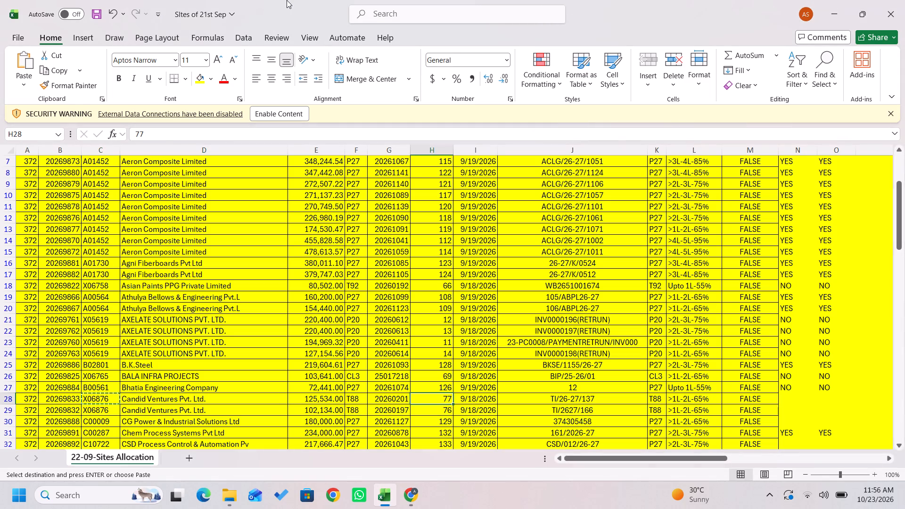
{"action": "key", "text": "Left"}
{"action": "key", "text": "Left"}
{"action": "key", "text": "Right"}
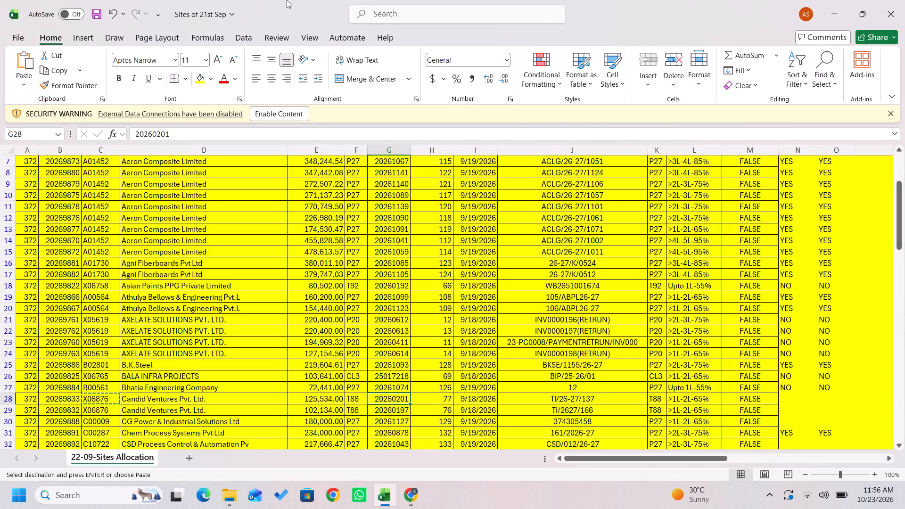
{"action": "key", "text": "ctrl+c"}
{"action": "key", "text": "alt+Tab"}
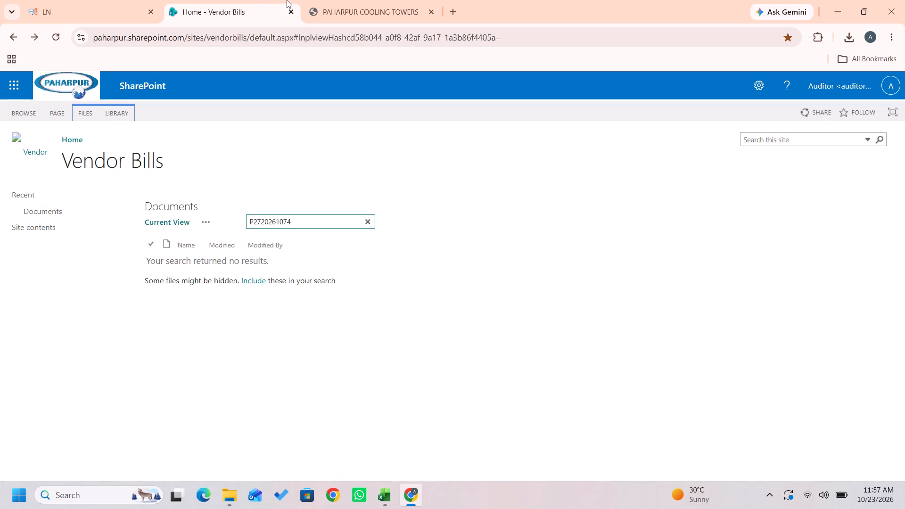
{"action": "left_click", "coordinate": [296, 221]}
{"action": "key", "text": "ctrl+a"}
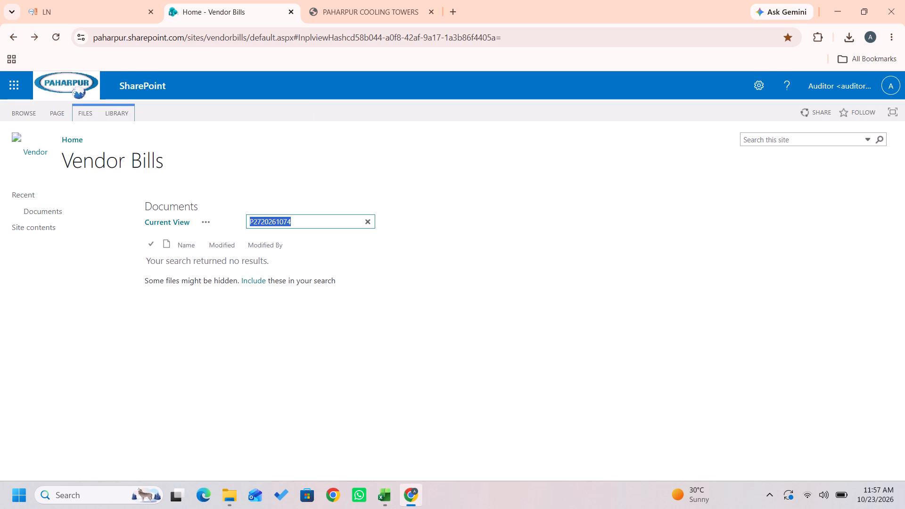
{"action": "key", "text": "t"}
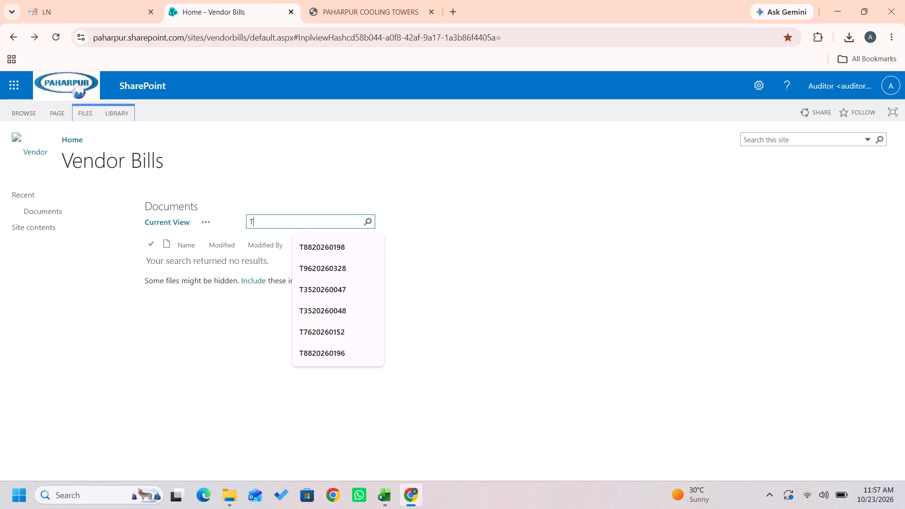
{"action": "type", "text": "88"}
{"action": "key", "text": "ctrl+v"}
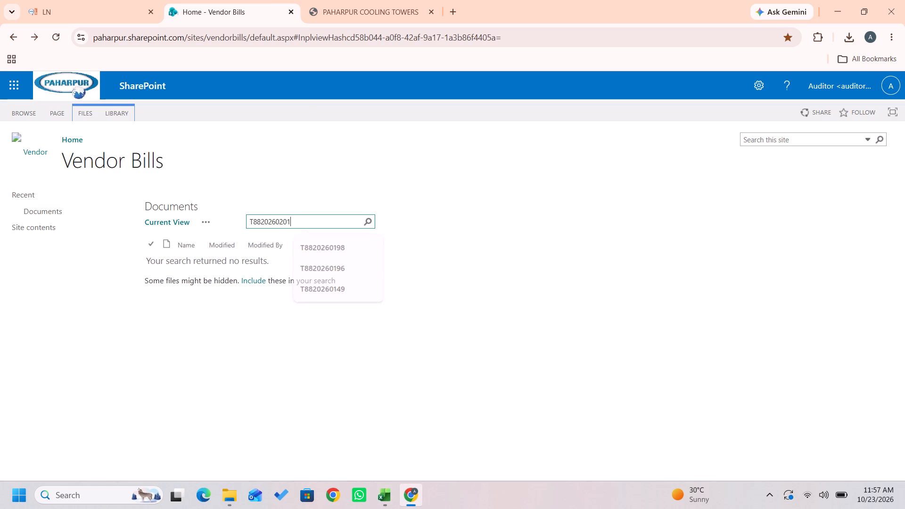
{"action": "key", "text": "Return"}
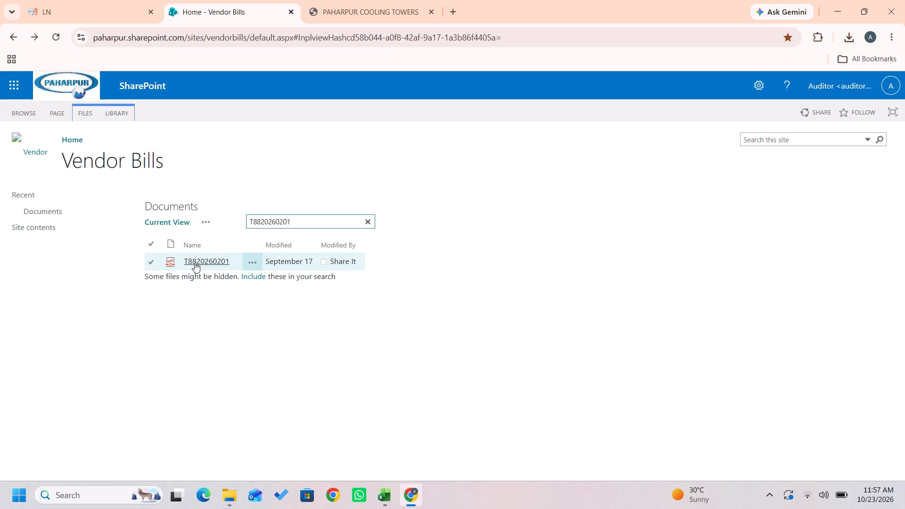
{"action": "left_click", "coordinate": [195, 263]}
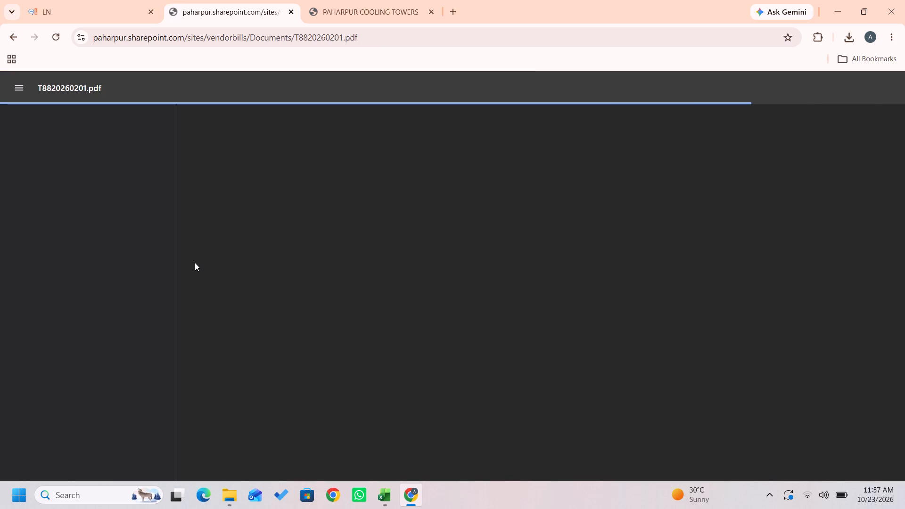
{"action": "scroll", "coordinate": [578, 362], "scroll_direction": "down", "scroll_amount": 2}
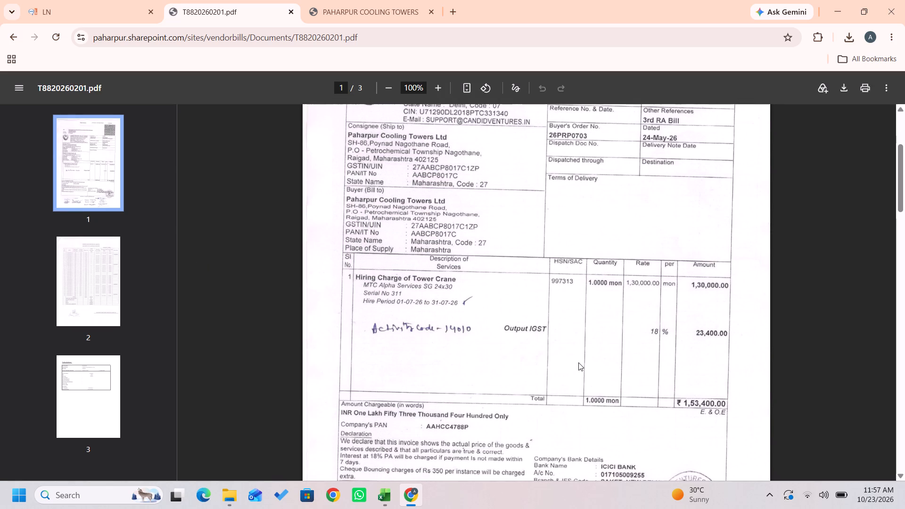
{"action": "key", "text": "alt+Tab"}
{"action": "key", "text": "Left"}
{"action": "key", "text": "Left"}
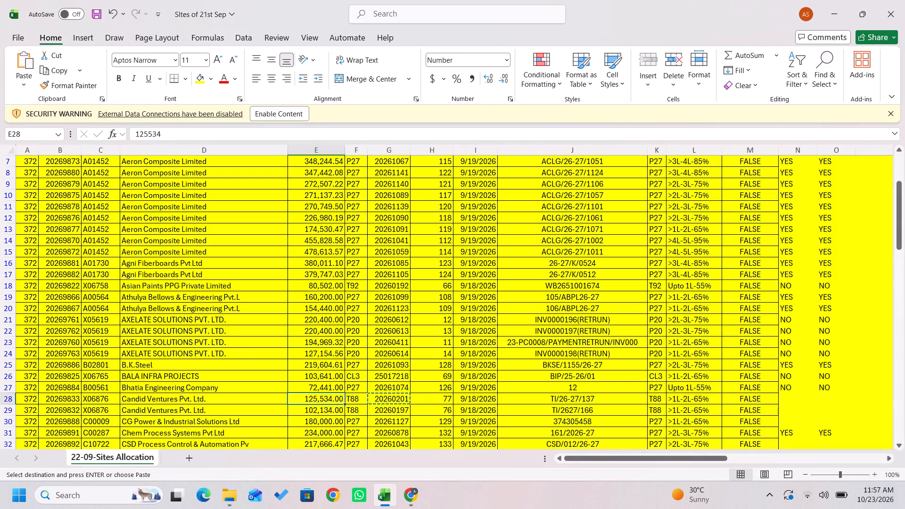
{"action": "key", "text": "Right"}
{"action": "key", "text": "alt+Tab"}
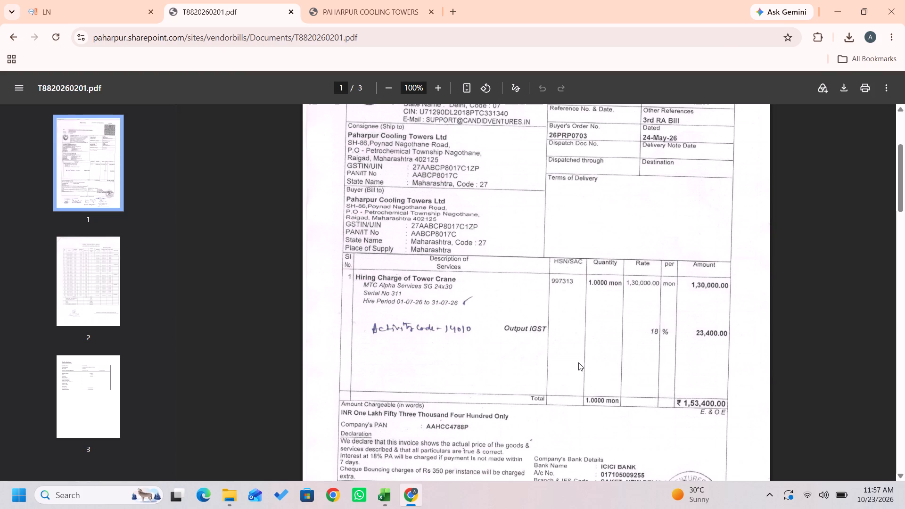
{"action": "key", "text": "alt+Tab"}
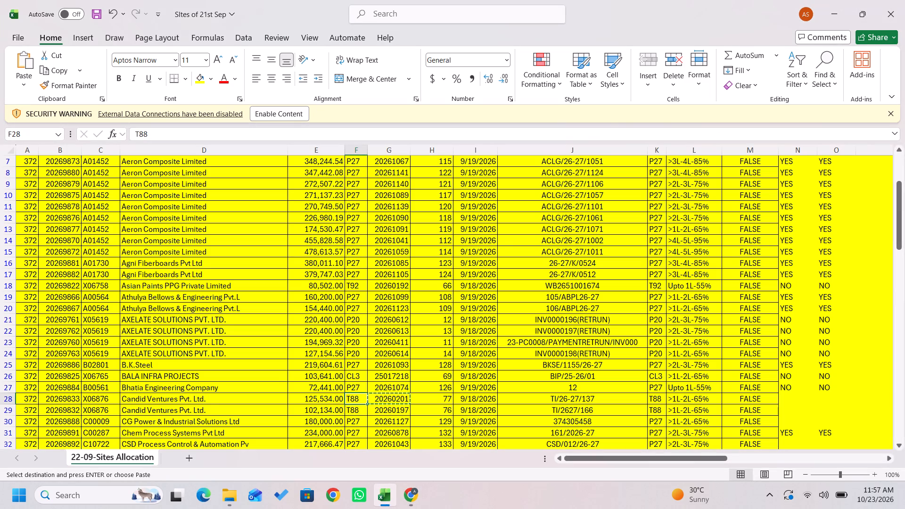
{"action": "key", "text": "Left"}
{"action": "key", "text": "Escape"}
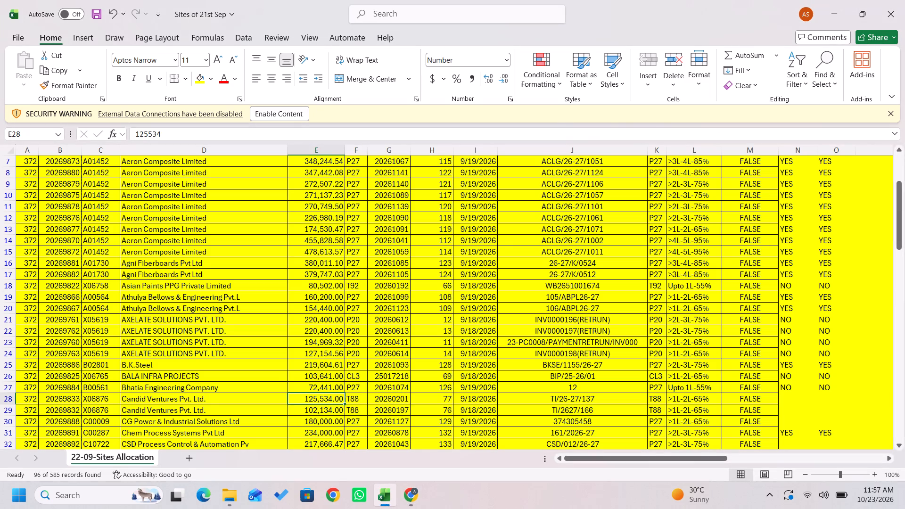
{"action": "key", "text": "Right"}
{"action": "key", "text": "alt+Tab"}
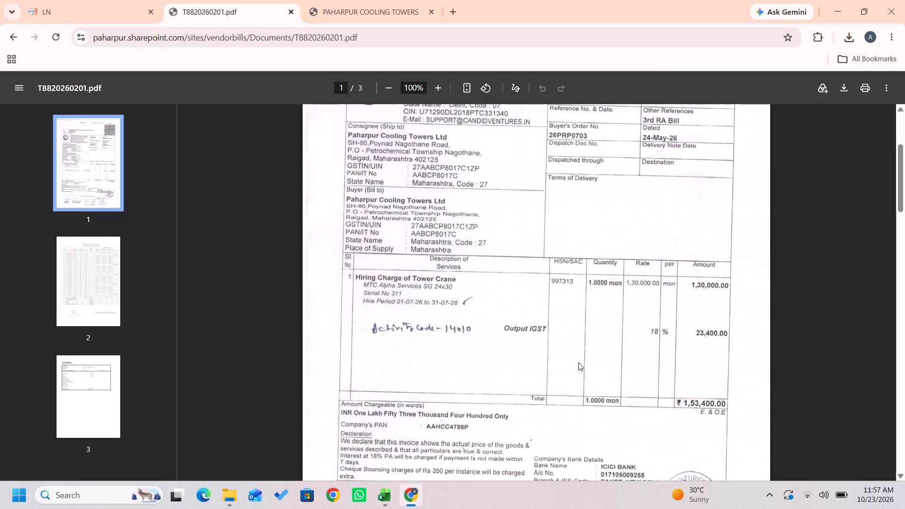
{"action": "scroll", "coordinate": [578, 362], "scroll_direction": "right", "scroll_amount": 1}
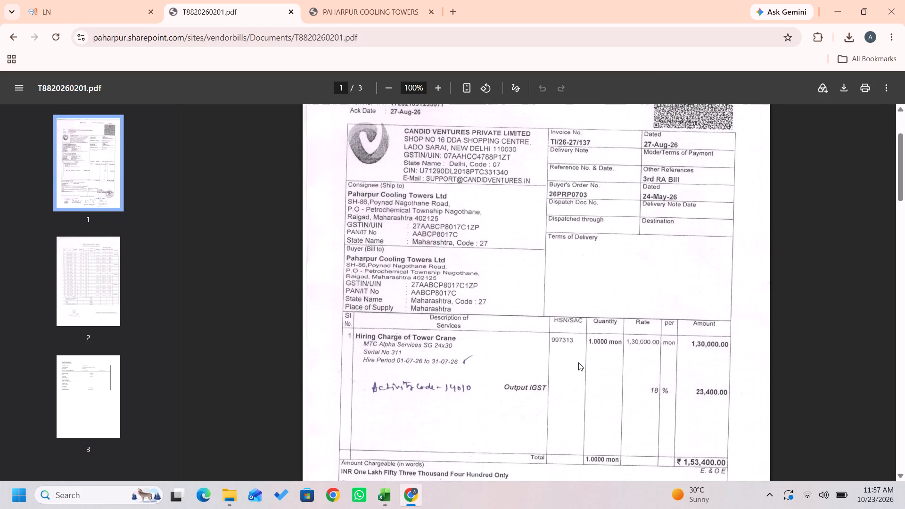
{"action": "scroll", "coordinate": [578, 362], "scroll_direction": "right", "scroll_amount": 1}
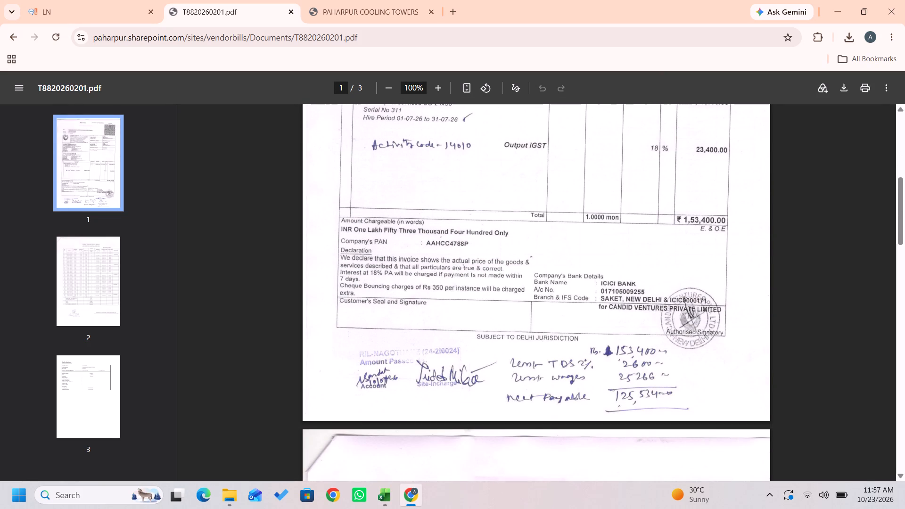
{"action": "key", "text": "alt+Tab"}
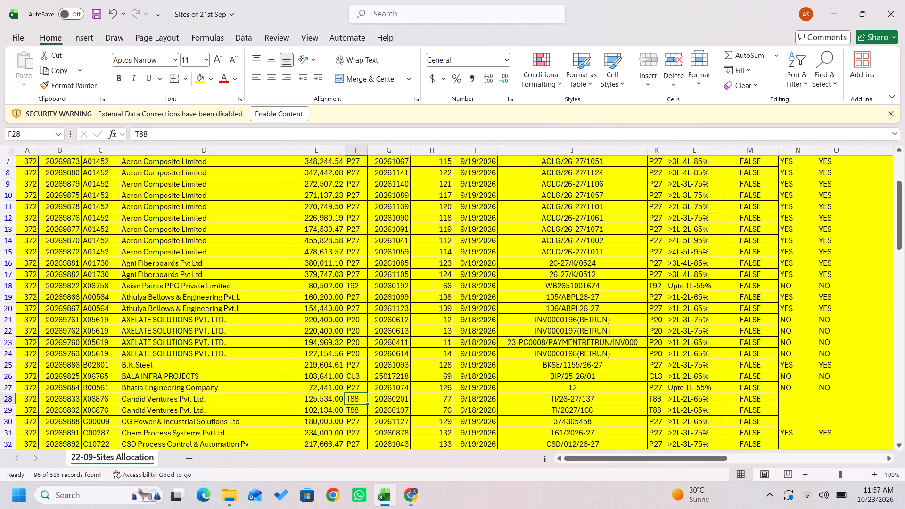
{"action": "key", "text": "alt+Tab"}
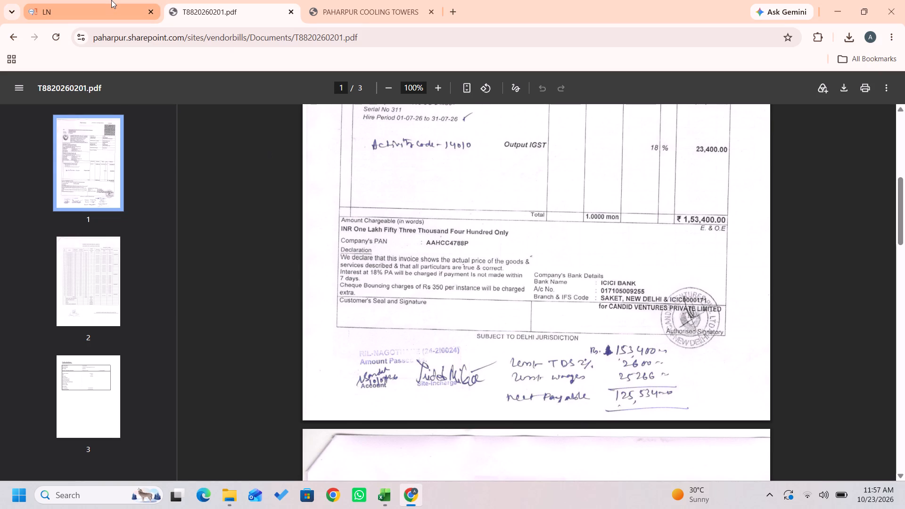
Filter LN's Accounts Payable 360 by pay-to business partner X06876 from row 28 and open the Open Entries of Candid Ventures Pvt. Ltd.
{"action": "left_click", "coordinate": [111, 0]}
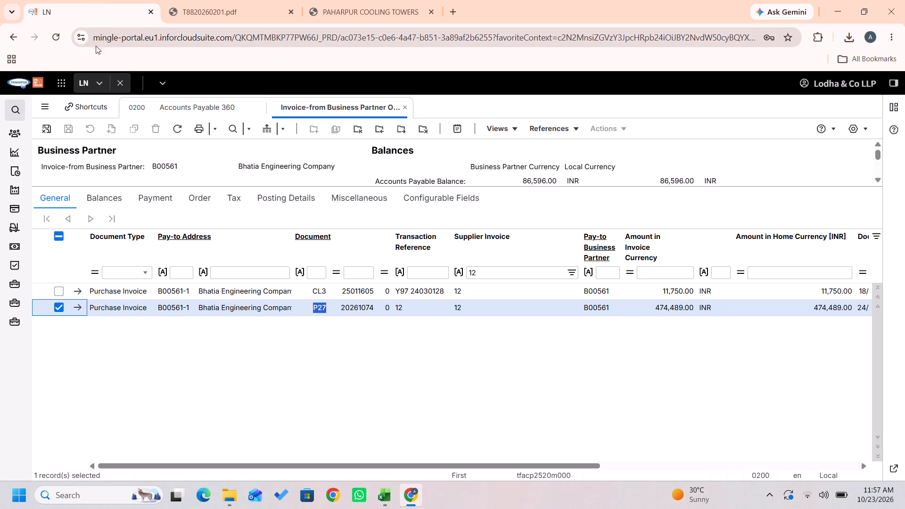
{"action": "left_click", "coordinate": [201, 107]}
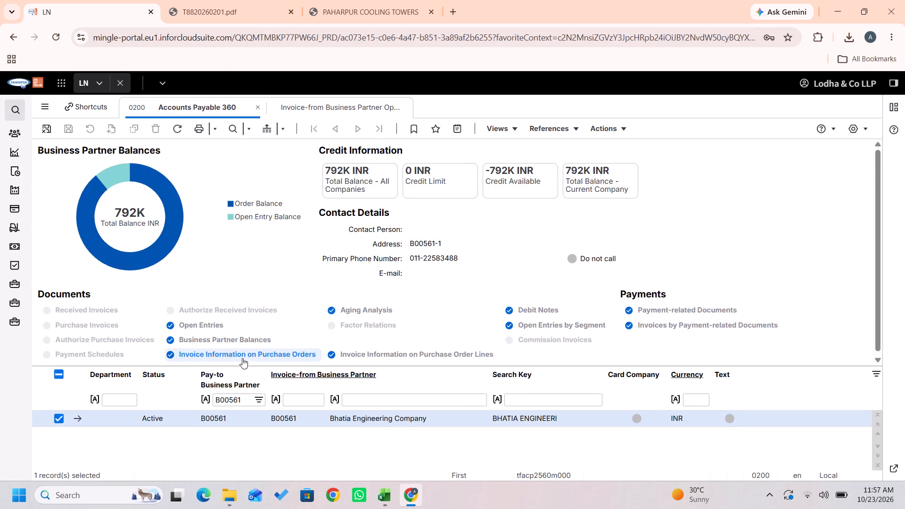
{"action": "left_click", "coordinate": [243, 398]}
{"action": "key", "text": "alt+Tab"}
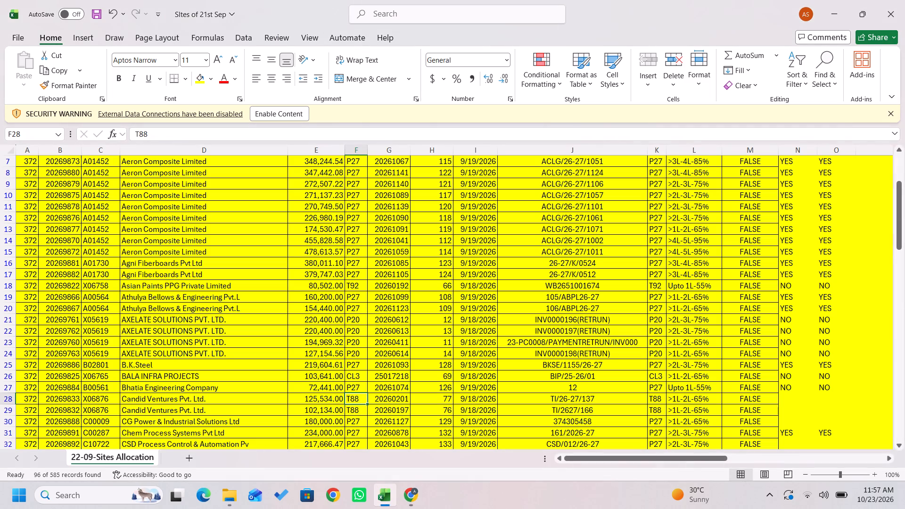
{"action": "key", "text": "Right"}
{"action": "key", "text": "Left"}
{"action": "key", "text": "Left"}
{"action": "key", "text": "Left"}
{"action": "key", "text": "Left"}
{"action": "key", "text": "Left"}
{"action": "key", "text": "Right"}
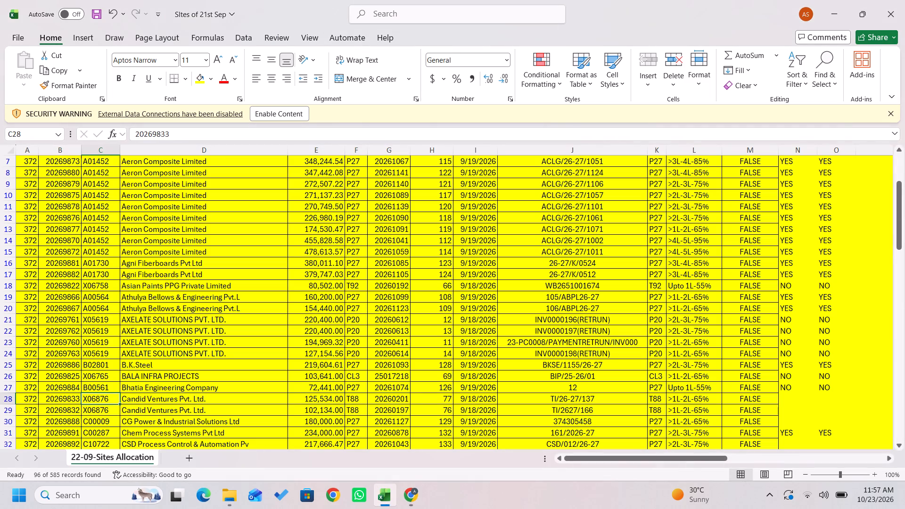
{"action": "key", "text": "ctrl+c"}
{"action": "key", "text": "alt+Tab"}
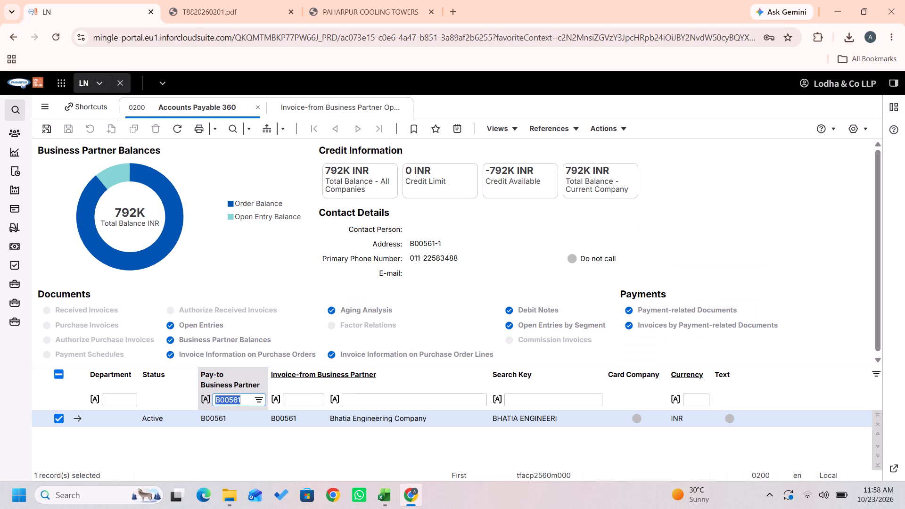
{"action": "key", "text": "ctrl+v"}
{"action": "key", "text": "Return"}
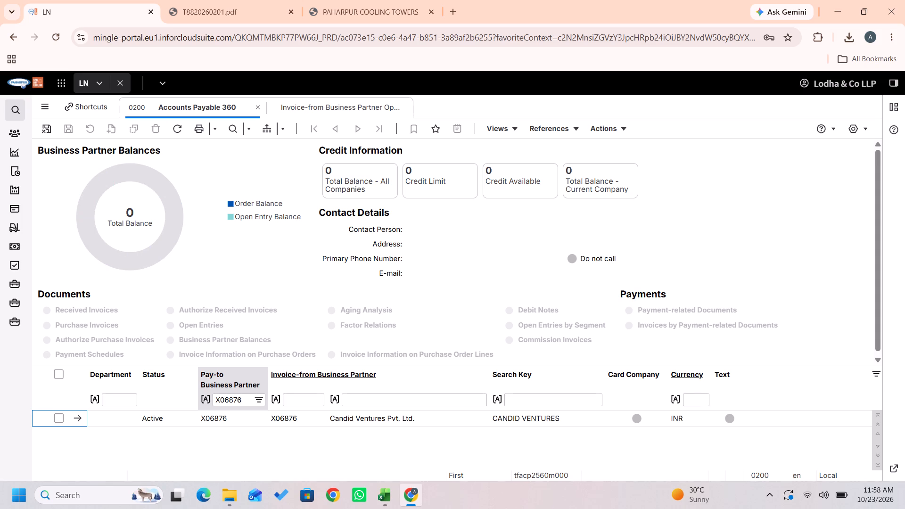
{"action": "left_click", "coordinate": [59, 419]}
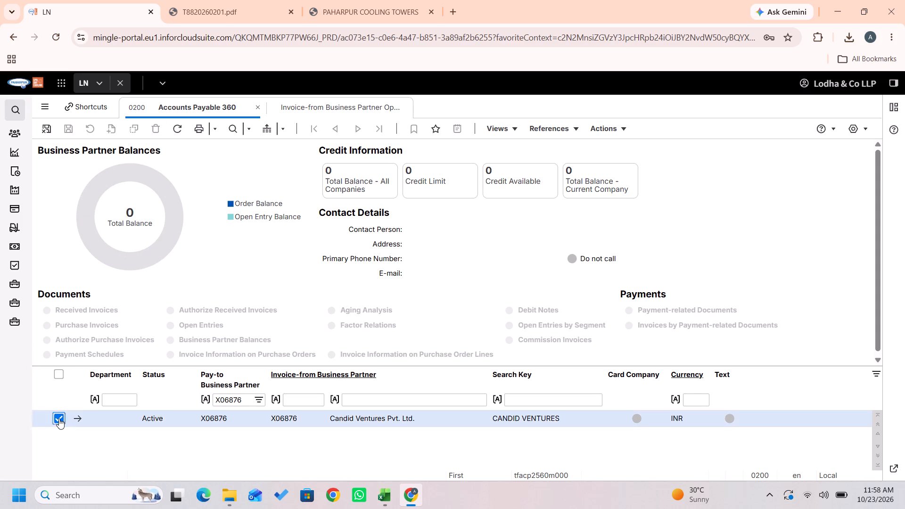
{"action": "left_click", "coordinate": [203, 327]}
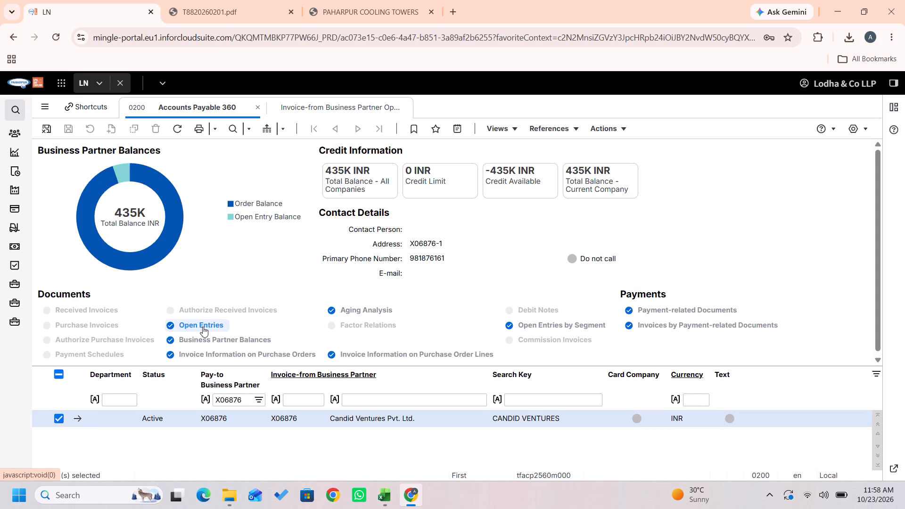
Filter the Candid Ventures open entries by supplier invoice TI/26-27/137 from row 28 and select the matching purchase invoice.
{"action": "key", "text": "alt+Tab"}
{"action": "key", "text": "Right"}
{"action": "key", "text": "Right"}
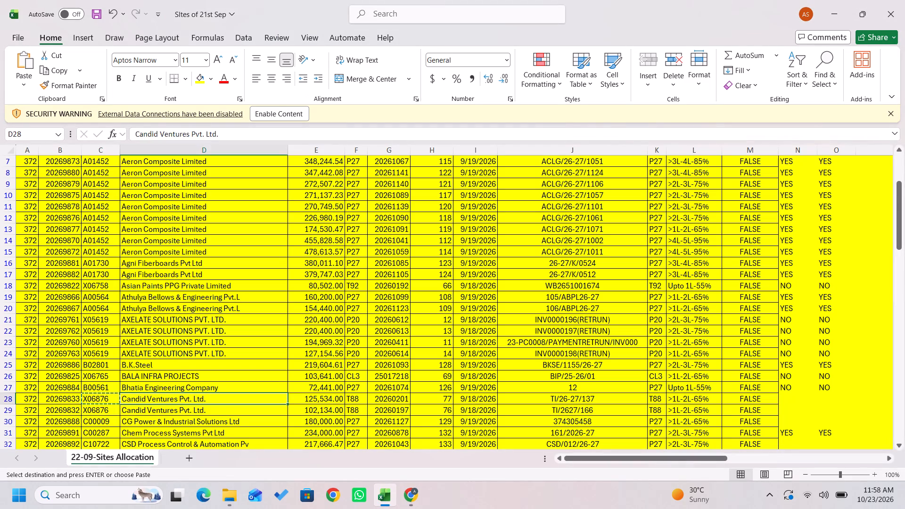
{"action": "key", "text": "Right"}
{"action": "key", "text": "Right"}
{"action": "key", "text": "Right"}
{"action": "key", "text": "Right"}
{"action": "key", "text": "Right"}
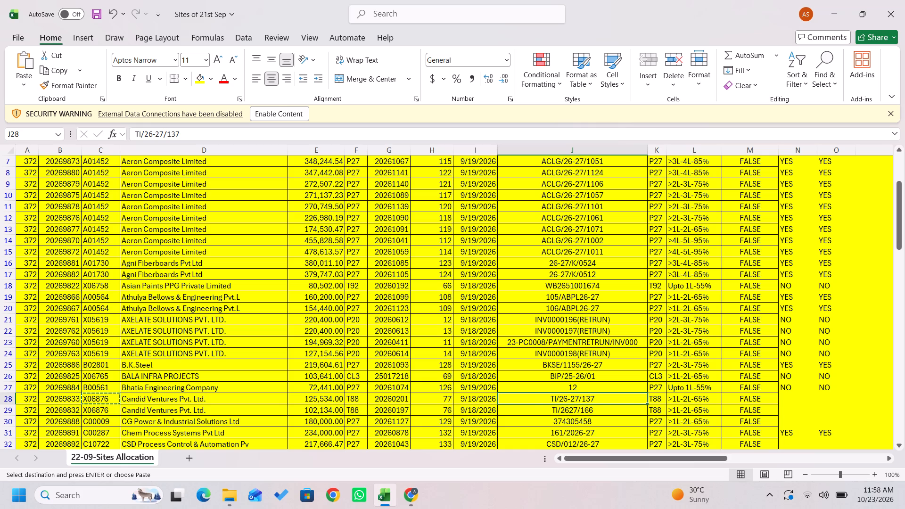
{"action": "key", "text": "ctrl+c"}
{"action": "key", "text": "alt+Tab"}
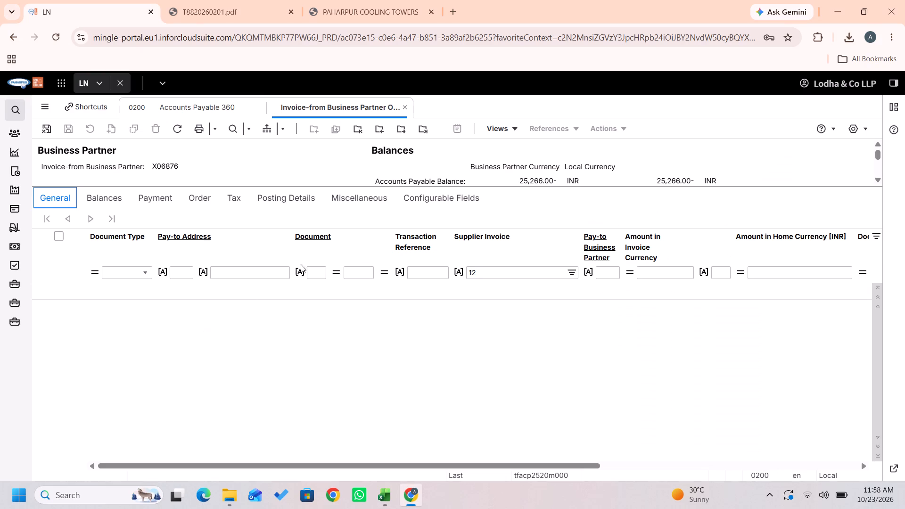
{"action": "left_click", "coordinate": [483, 273]}
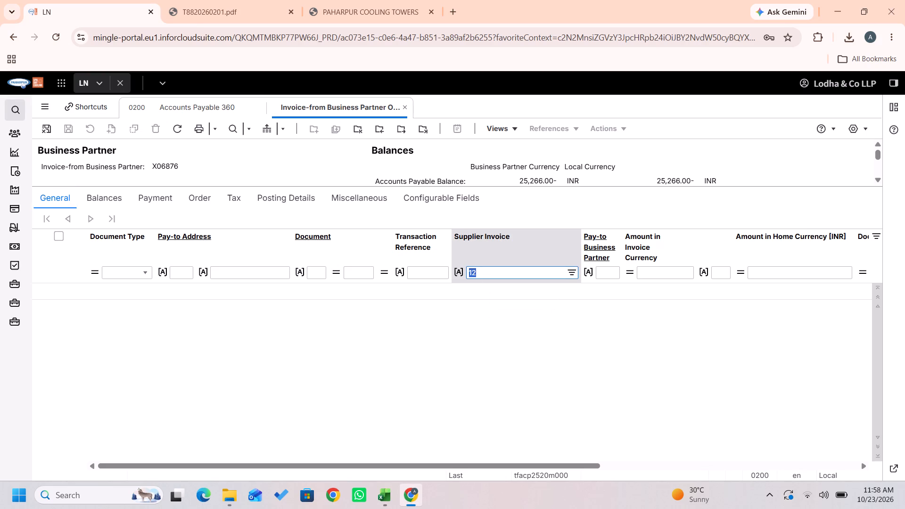
{"action": "key", "text": "ctrl+v"}
{"action": "key", "text": "Return"}
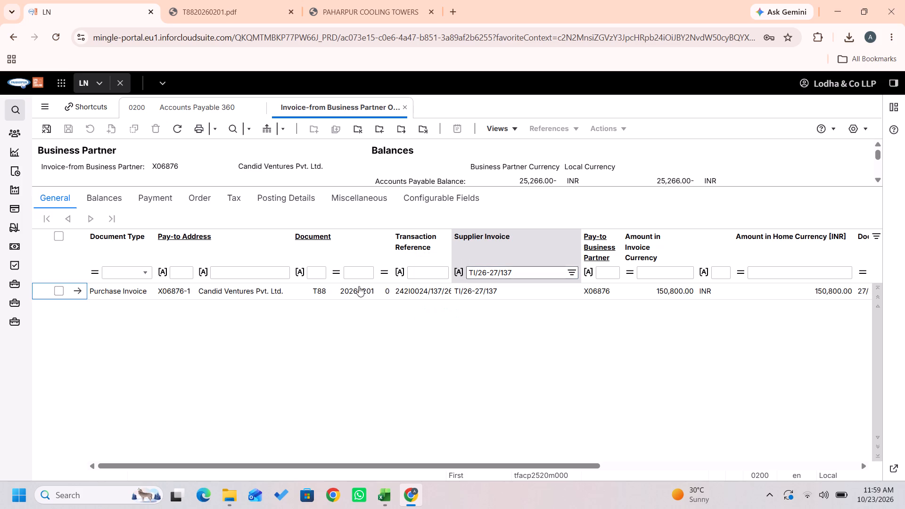
{"action": "left_click", "coordinate": [62, 292]}
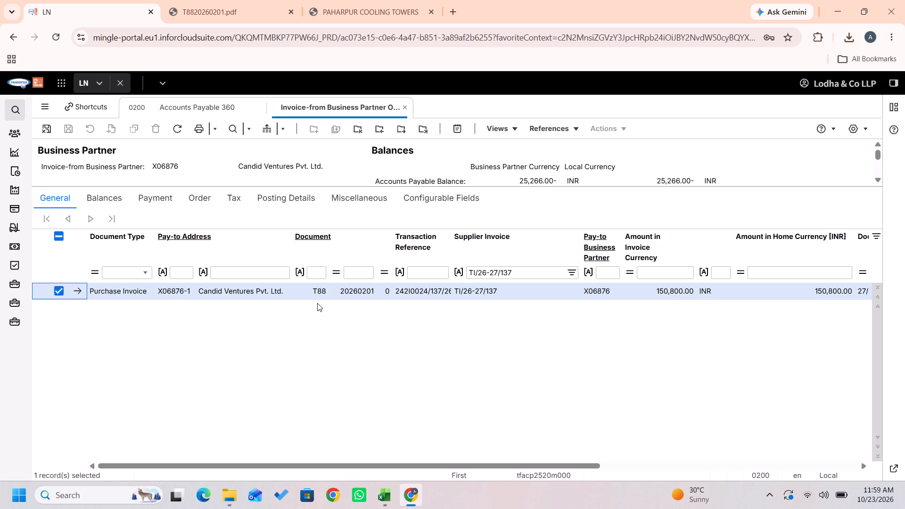
{"action": "left_click_drag", "start_coordinate": [308, 290], "coordinate": [370, 295]}
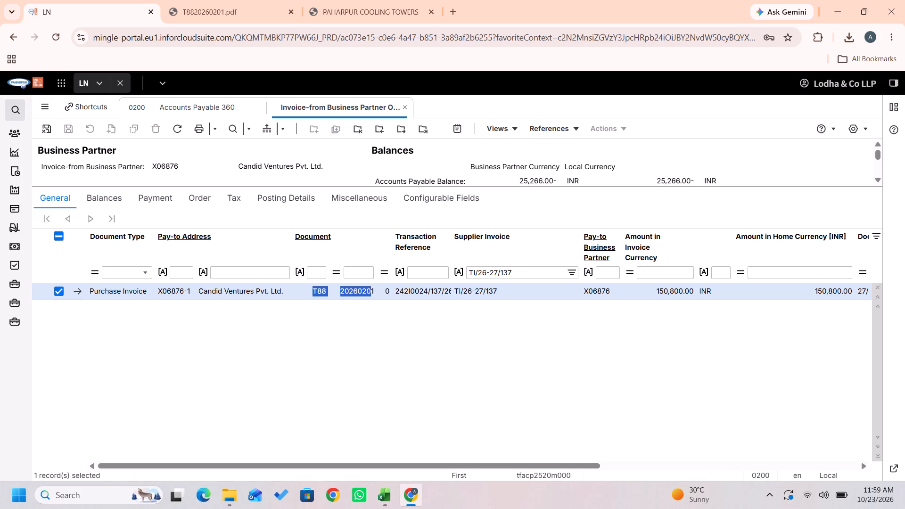
{"action": "left_click_drag", "start_coordinate": [370, 295], "coordinate": [379, 296]}
{"action": "left_click", "coordinate": [489, 331]}
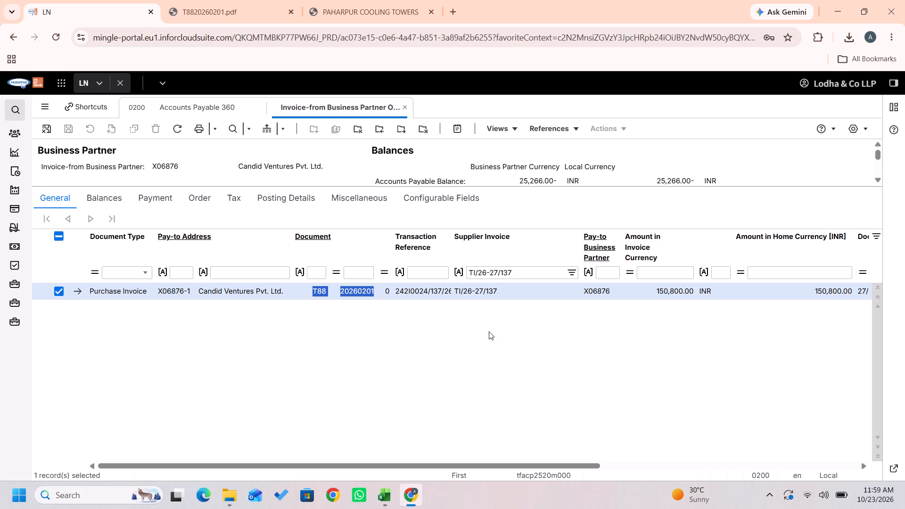
{"action": "left_click", "coordinate": [489, 331]}
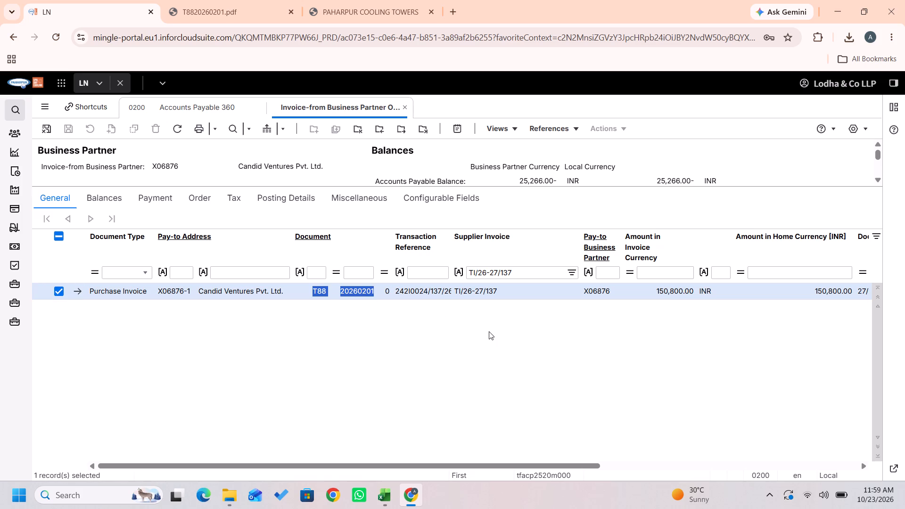
{"action": "left_click", "coordinate": [489, 331]}
{"action": "triple_click", "coordinate": [489, 331]}
{"action": "left_click", "coordinate": [489, 331]}
{"action": "double_click", "coordinate": [489, 331]}
{"action": "left_click", "coordinate": [410, 347]}
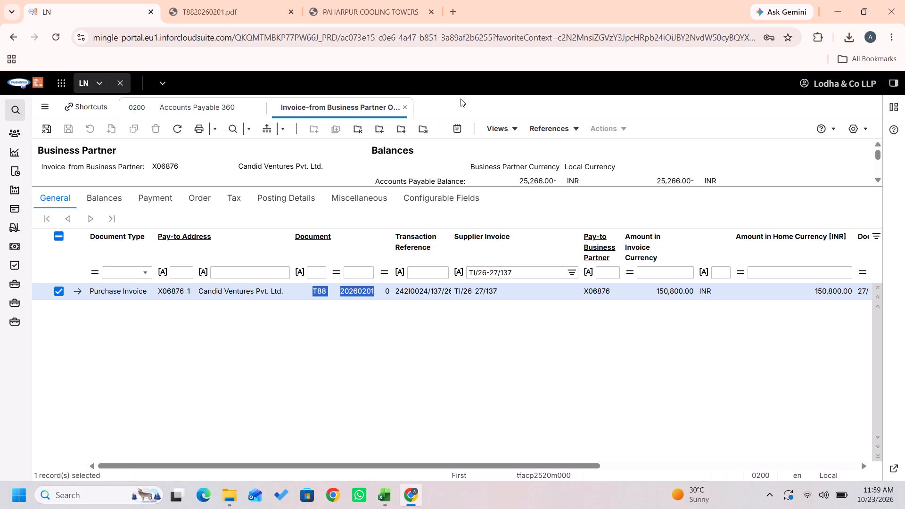
{"action": "left_click", "coordinate": [461, 99]}
{"action": "key", "text": "shift+g"}
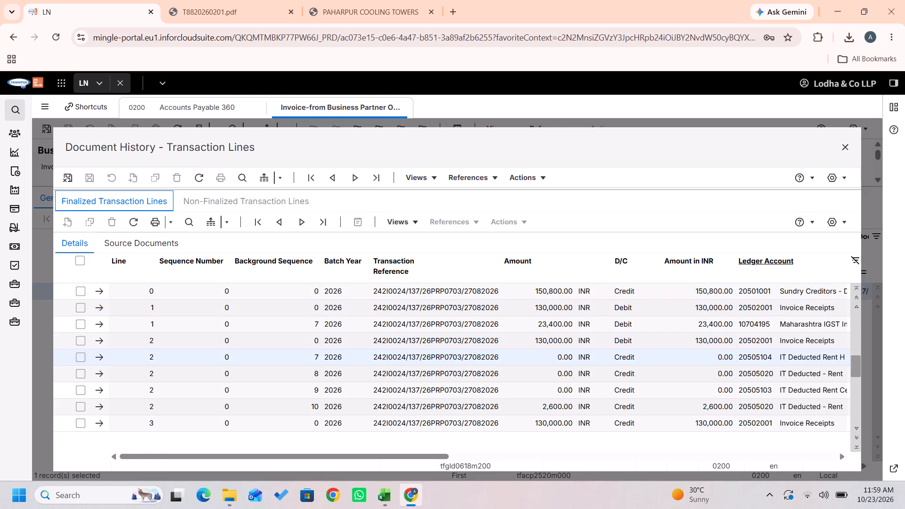
{"action": "scroll", "coordinate": [806, 358], "scroll_direction": "left", "scroll_amount": 6}
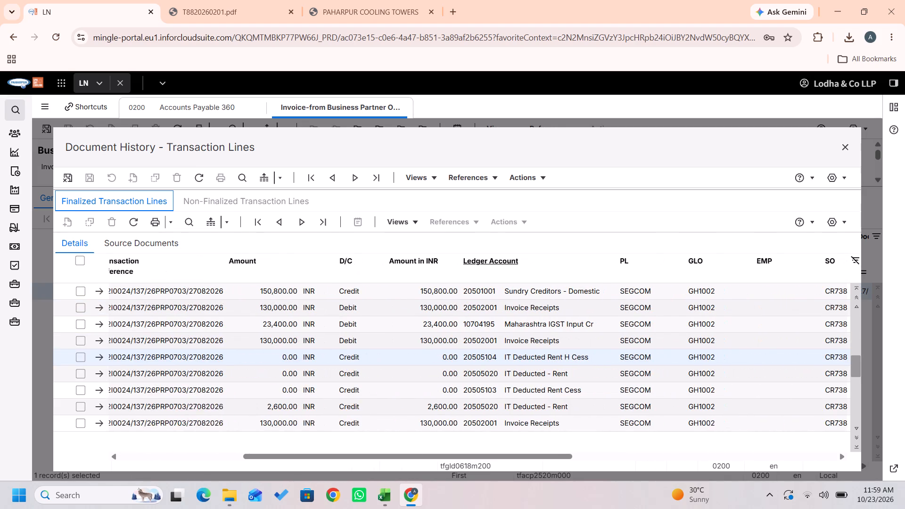
{"action": "scroll", "coordinate": [806, 358], "scroll_direction": "left", "scroll_amount": 1}
Enter 194I as the TDS section in column R of the 22-09-Sites Allocation sheet's Candid Ventures row 28.
{"action": "key", "text": "alt+Tab"}
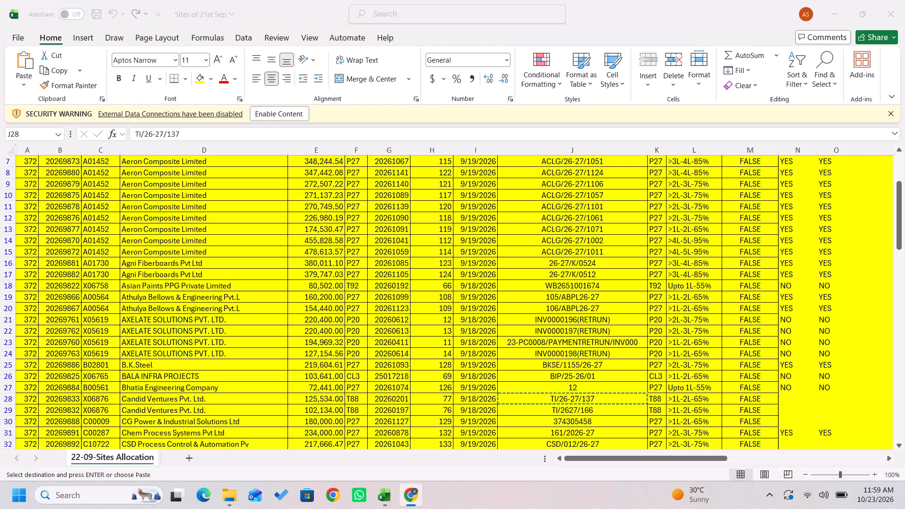
{"action": "key", "text": "Right"}
{"action": "key", "text": "Right"}
{"action": "key", "text": "Right"}
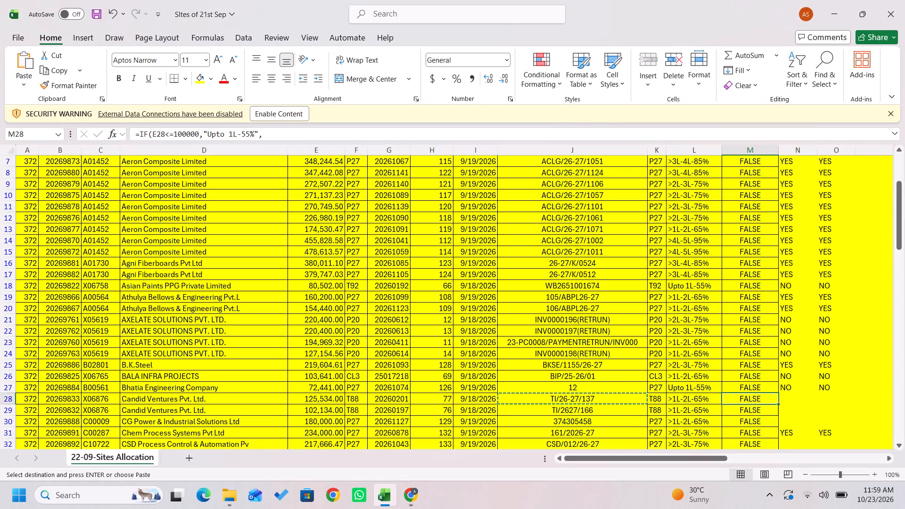
{"action": "key", "text": "Escape"}
{"action": "key", "text": "Right"}
{"action": "key", "text": "Right"}
{"action": "key", "text": "Right"}
{"action": "key", "text": "Right"}
{"action": "key", "text": "Right"}
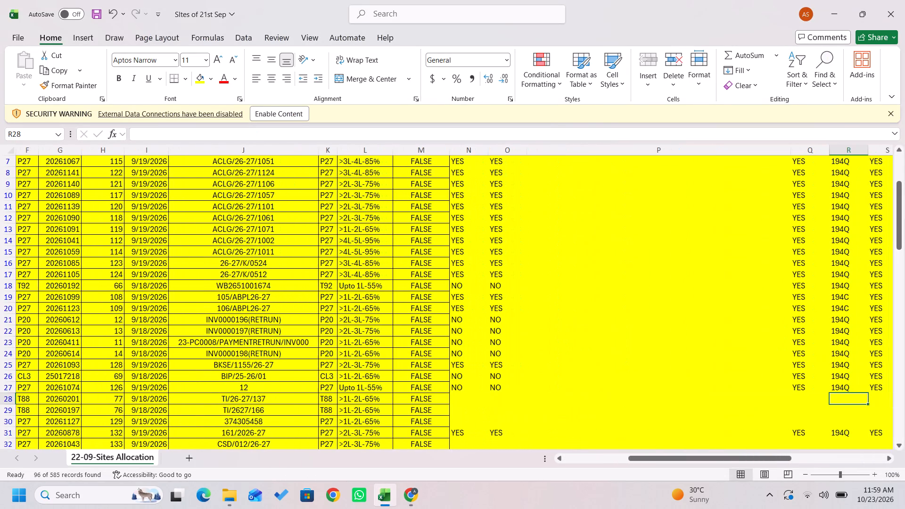
{"action": "type", "text": "194"}
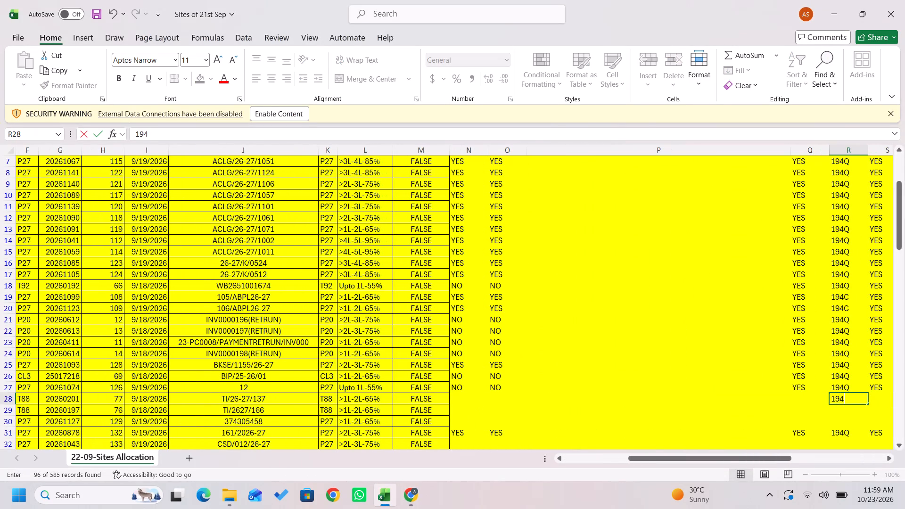
{"action": "key", "text": "i"}
{"action": "key", "text": "Left"}
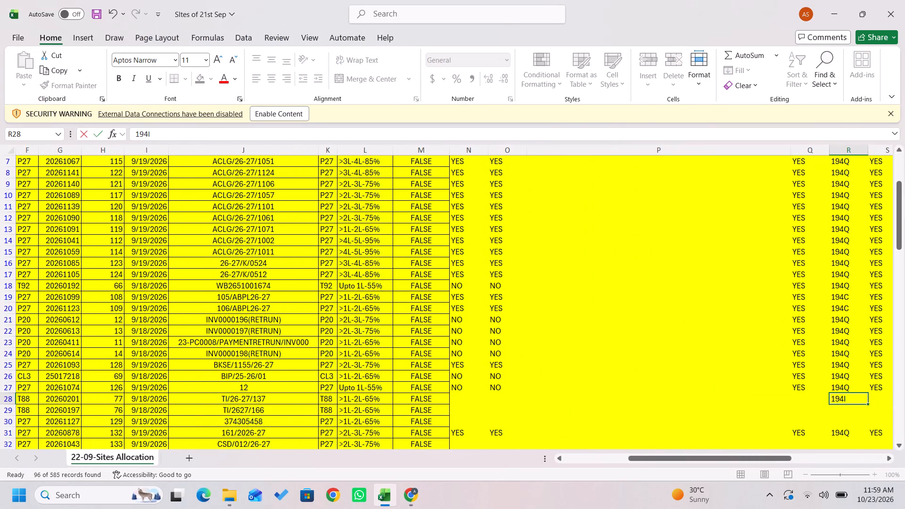
Copy YES from row 27 down into columns Q and S of Candid Ventures row 28.
{"action": "key", "text": "Up"}
{"action": "key", "text": "shift+Down"}
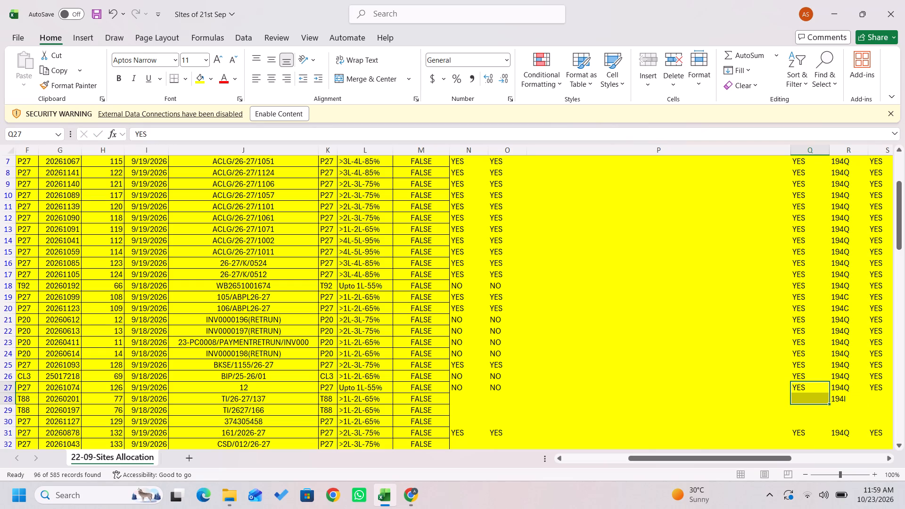
{"action": "key", "text": "ctrl+d"}
{"action": "key", "text": "Right"}
{"action": "key", "text": "Right"}
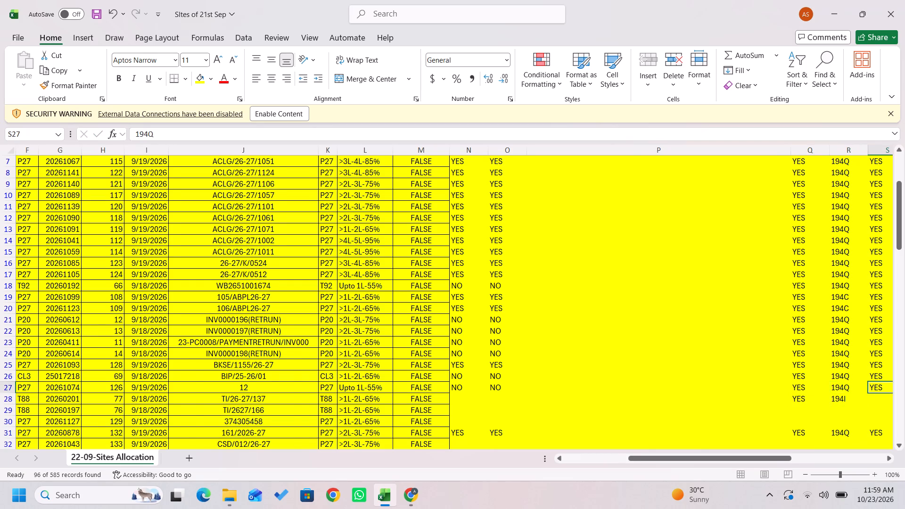
{"action": "key", "text": "shift+Down"}
{"action": "key", "text": "ctrl+d"}
Go to the blank column N cell of row 28 and check the entry above it in row 27.
{"action": "key", "text": "Down"}
{"action": "key", "text": "Left"}
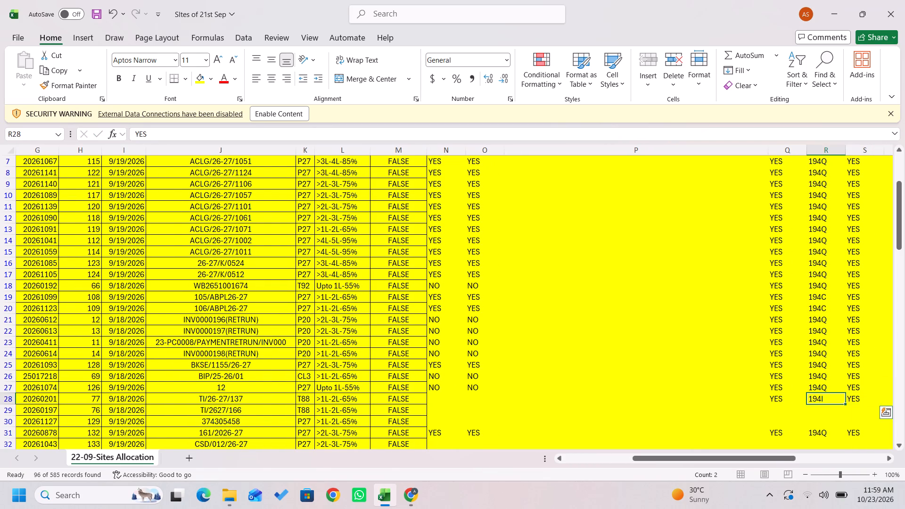
{"action": "key", "text": "Left"}
{"action": "key", "text": "Left"}
{"action": "key", "text": "Left"}
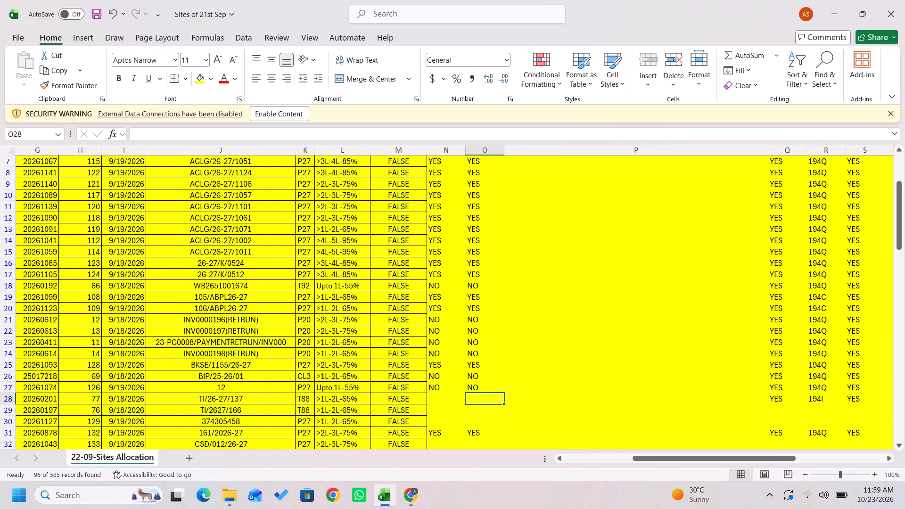
{"action": "key", "text": "Left"}
{"action": "key", "text": "Up"}
{"action": "key", "text": "Down"}
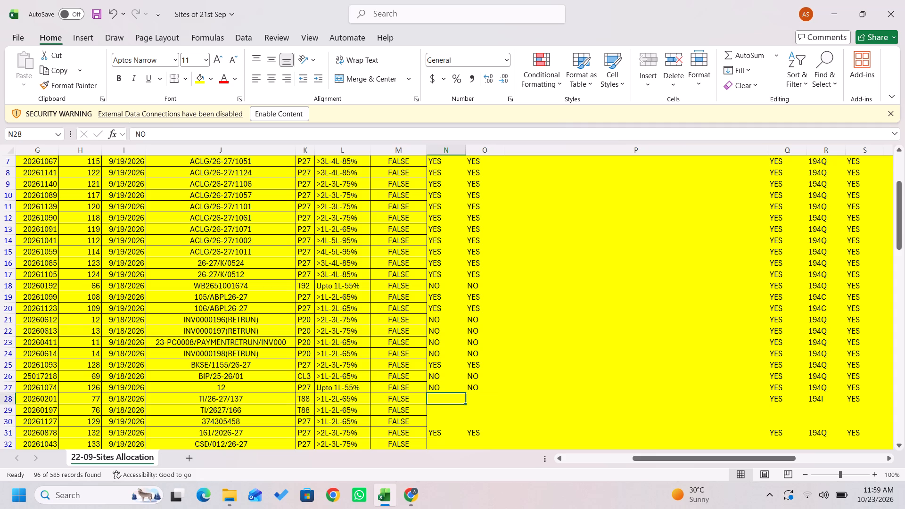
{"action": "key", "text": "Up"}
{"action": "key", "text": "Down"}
Review the Candid Ventures row 28 entries for invoice TI/26-27/137, from the blank column N cell back to column A.
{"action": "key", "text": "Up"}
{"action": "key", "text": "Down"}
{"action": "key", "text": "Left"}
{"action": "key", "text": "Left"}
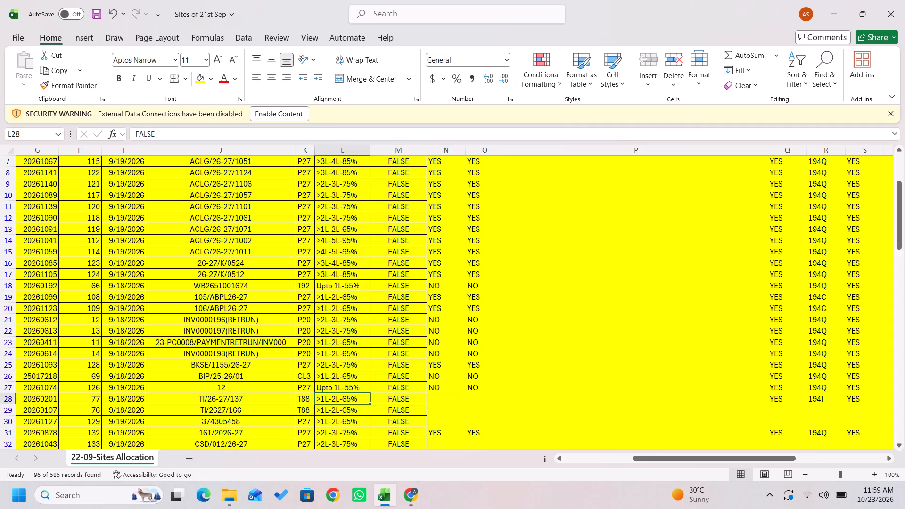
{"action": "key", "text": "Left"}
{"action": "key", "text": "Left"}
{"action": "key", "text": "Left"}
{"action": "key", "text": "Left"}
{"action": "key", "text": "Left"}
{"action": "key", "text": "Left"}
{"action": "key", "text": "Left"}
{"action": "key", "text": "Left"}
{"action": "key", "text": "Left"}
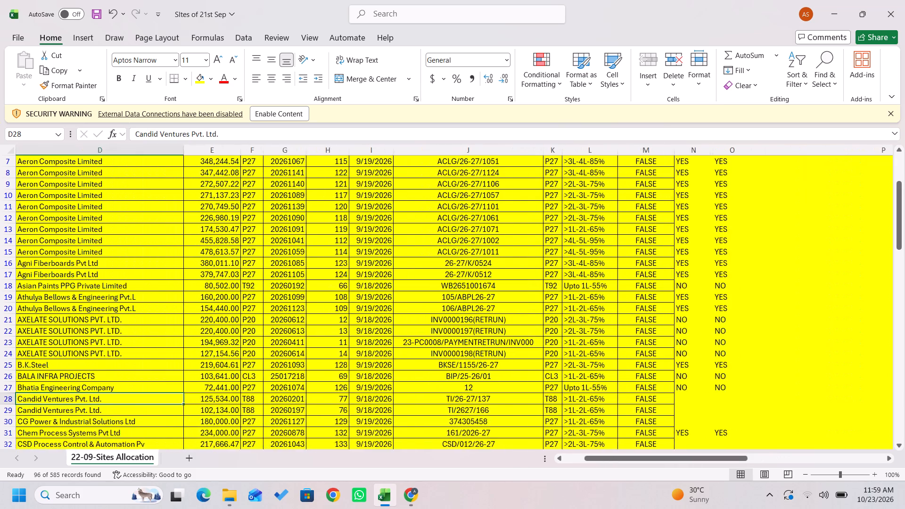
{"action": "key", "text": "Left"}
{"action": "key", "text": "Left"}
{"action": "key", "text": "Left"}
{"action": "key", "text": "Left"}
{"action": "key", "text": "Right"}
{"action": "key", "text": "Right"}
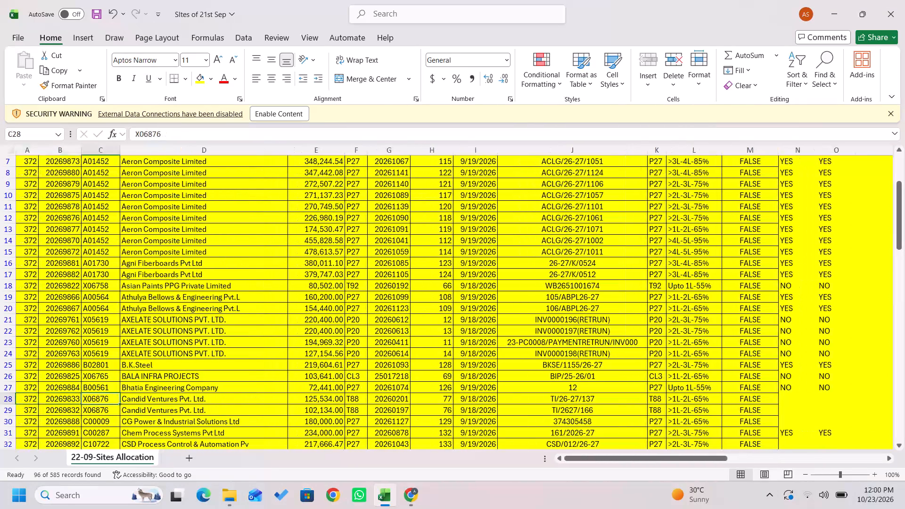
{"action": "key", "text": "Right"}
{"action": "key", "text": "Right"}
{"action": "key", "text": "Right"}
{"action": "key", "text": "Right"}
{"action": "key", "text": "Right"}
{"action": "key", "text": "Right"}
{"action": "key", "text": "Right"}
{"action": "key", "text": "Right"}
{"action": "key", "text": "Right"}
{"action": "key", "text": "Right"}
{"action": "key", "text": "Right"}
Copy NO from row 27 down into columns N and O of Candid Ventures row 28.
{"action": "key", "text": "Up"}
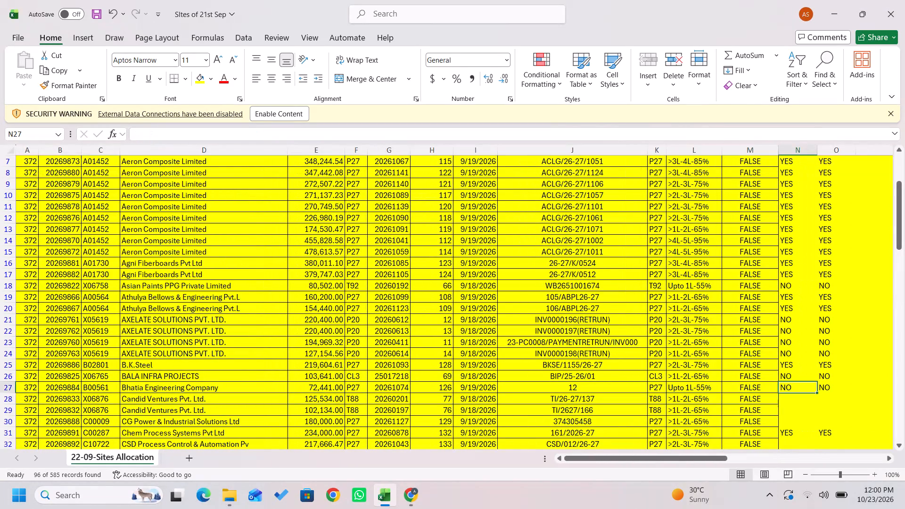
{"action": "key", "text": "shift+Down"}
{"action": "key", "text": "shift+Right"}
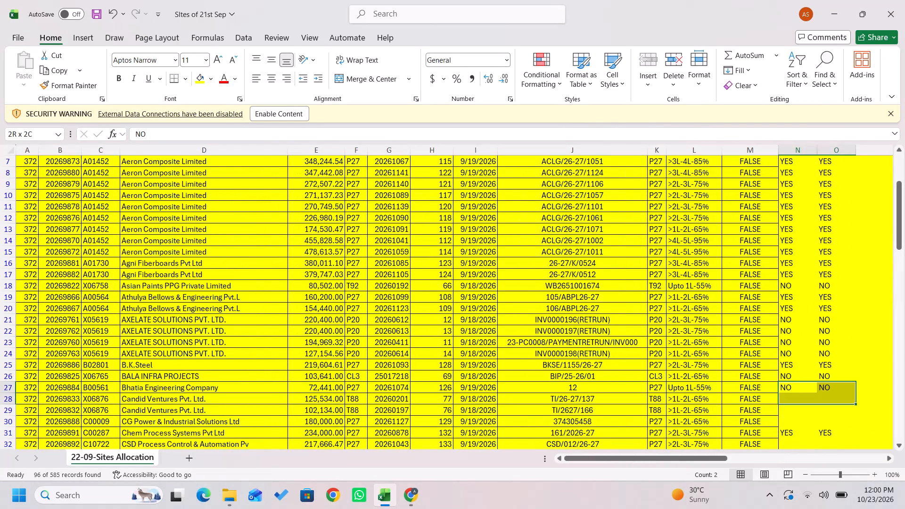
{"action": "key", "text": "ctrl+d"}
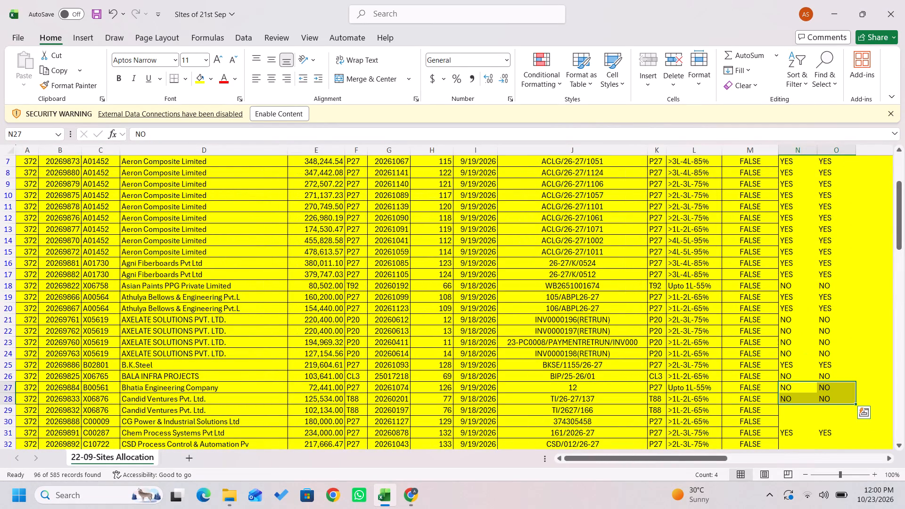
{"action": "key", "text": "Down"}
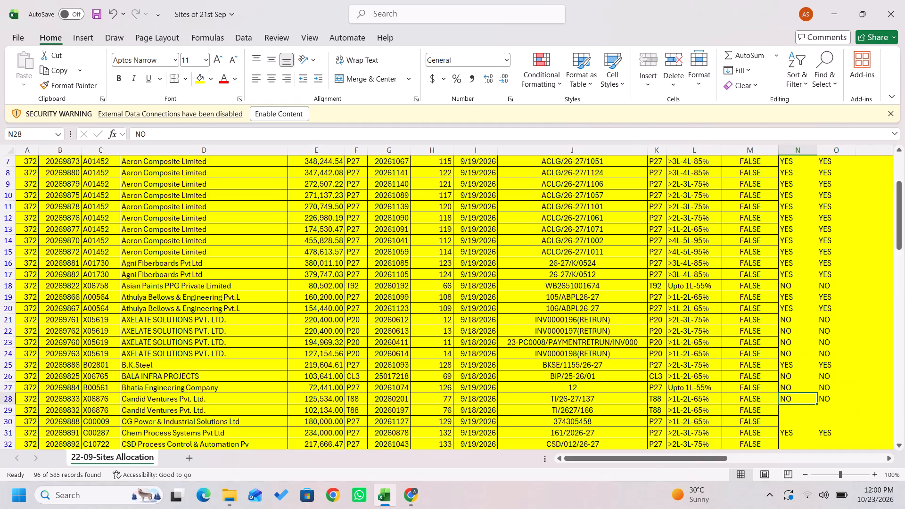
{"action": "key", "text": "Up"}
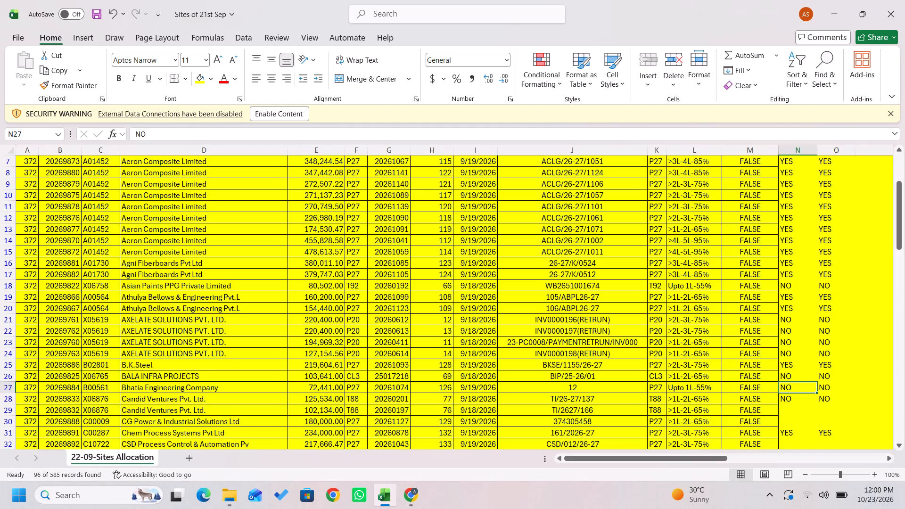
Enter YES in columns N and O of Candid Ventures row 28.
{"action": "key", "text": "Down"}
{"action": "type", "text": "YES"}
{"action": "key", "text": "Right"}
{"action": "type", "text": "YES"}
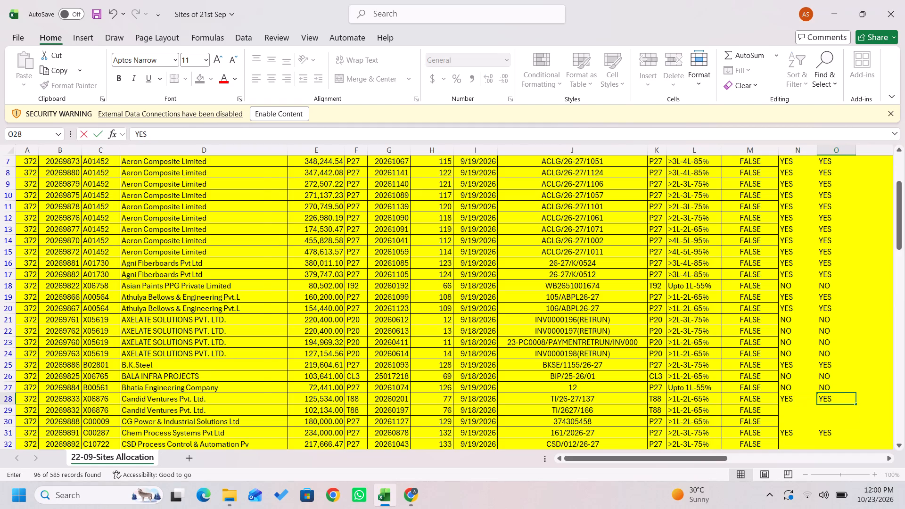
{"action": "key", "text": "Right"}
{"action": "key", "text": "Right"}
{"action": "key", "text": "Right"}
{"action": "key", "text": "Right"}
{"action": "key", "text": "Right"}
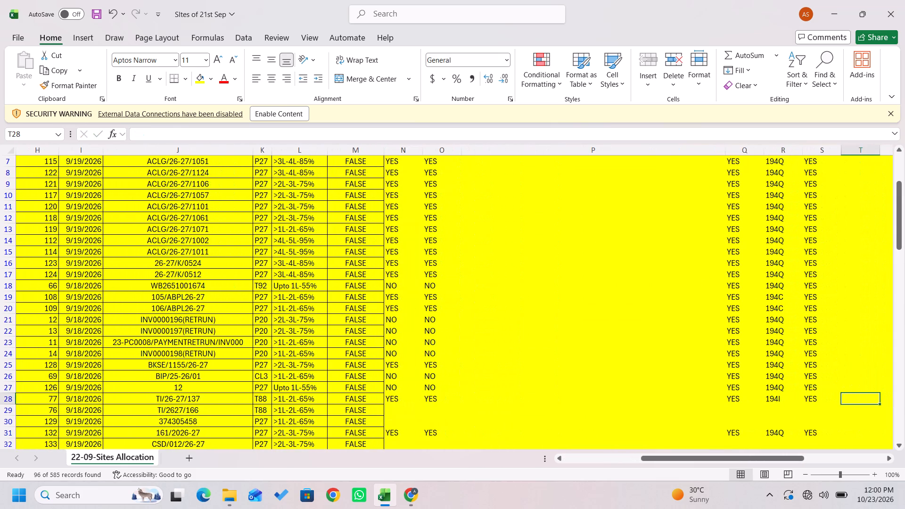
Examine the Candid Ventures row 29 details for invoice TI/2627/166, between the document number and percentage slab columns.
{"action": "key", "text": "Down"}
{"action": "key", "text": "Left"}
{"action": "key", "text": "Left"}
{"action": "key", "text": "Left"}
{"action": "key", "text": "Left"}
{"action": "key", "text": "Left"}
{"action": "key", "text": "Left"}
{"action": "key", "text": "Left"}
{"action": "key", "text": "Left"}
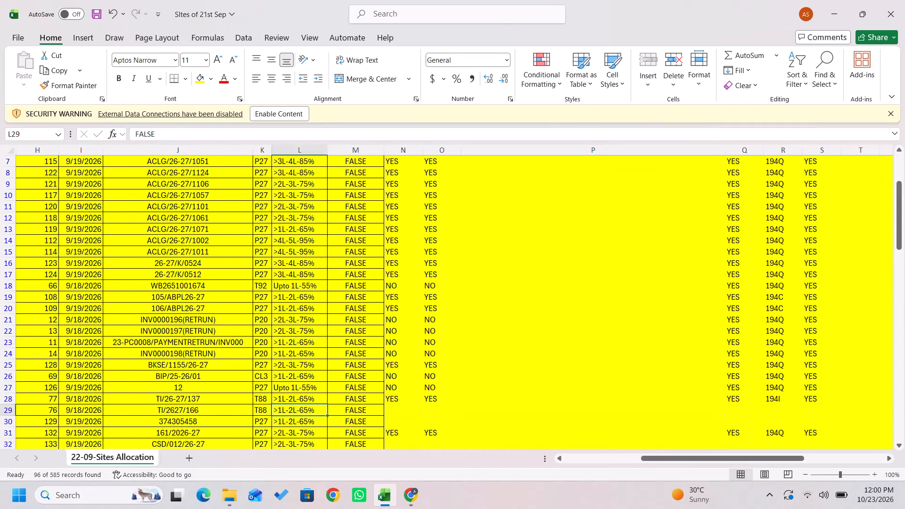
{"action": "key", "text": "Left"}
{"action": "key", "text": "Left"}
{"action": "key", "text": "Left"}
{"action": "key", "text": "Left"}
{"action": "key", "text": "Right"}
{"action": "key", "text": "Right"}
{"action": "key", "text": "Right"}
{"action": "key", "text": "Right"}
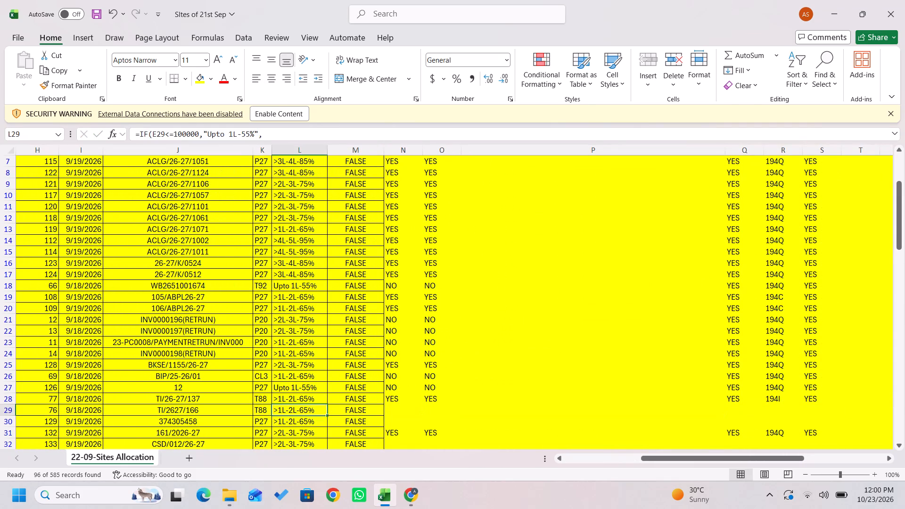
Fill row 28's entries in columns N through S, YES and TDS section 194I, down into Candid Ventures row 29.
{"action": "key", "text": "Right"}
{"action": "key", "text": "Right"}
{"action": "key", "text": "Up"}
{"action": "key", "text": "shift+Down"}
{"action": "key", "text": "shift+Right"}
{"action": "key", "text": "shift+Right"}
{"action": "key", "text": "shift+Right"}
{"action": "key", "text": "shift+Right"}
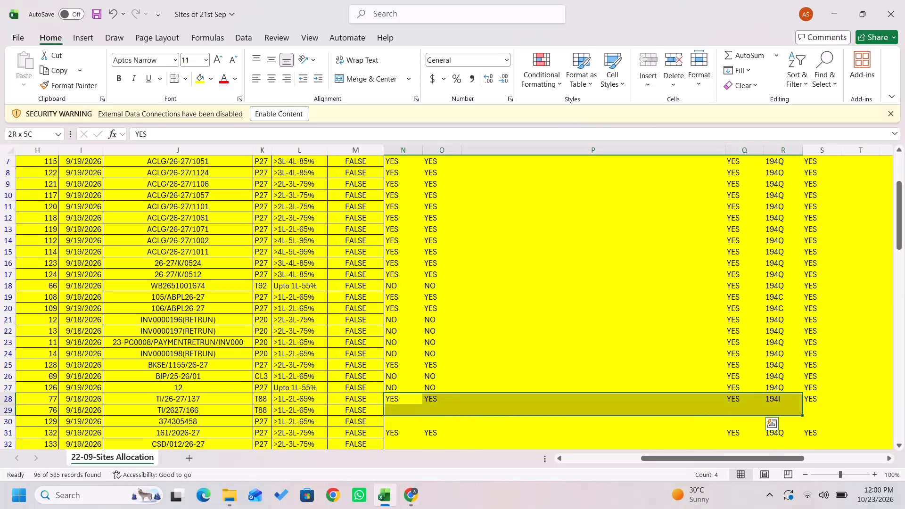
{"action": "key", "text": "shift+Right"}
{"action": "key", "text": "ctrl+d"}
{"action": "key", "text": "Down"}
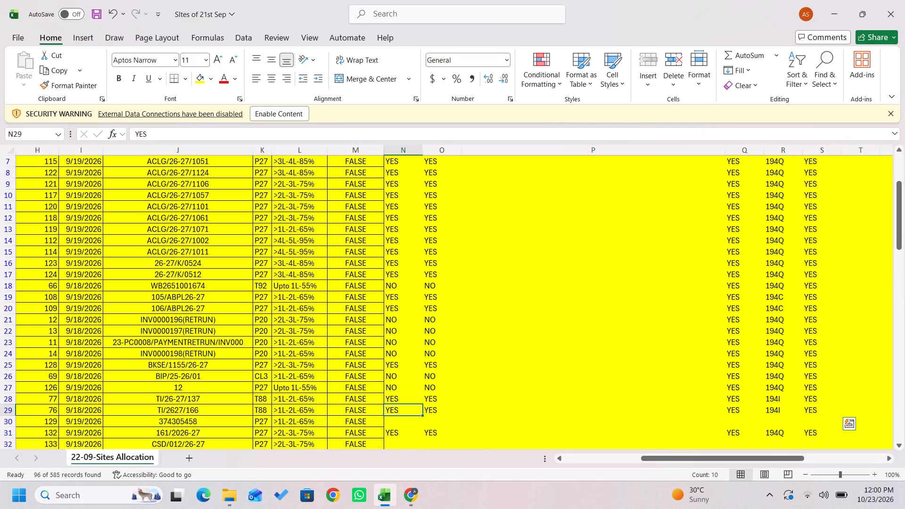
Copy business partner code C00009 from CG Power & Industrial Solutions row 30 and switch to the LN invoice page in Chrome.
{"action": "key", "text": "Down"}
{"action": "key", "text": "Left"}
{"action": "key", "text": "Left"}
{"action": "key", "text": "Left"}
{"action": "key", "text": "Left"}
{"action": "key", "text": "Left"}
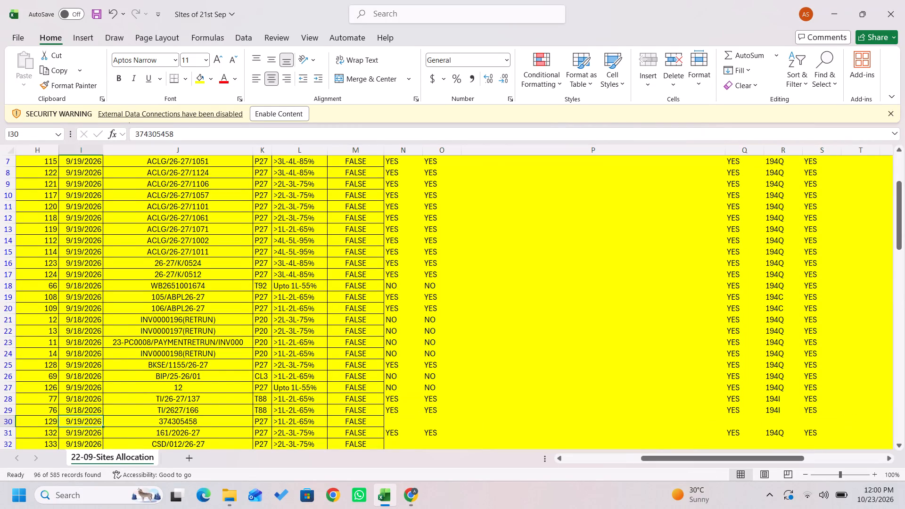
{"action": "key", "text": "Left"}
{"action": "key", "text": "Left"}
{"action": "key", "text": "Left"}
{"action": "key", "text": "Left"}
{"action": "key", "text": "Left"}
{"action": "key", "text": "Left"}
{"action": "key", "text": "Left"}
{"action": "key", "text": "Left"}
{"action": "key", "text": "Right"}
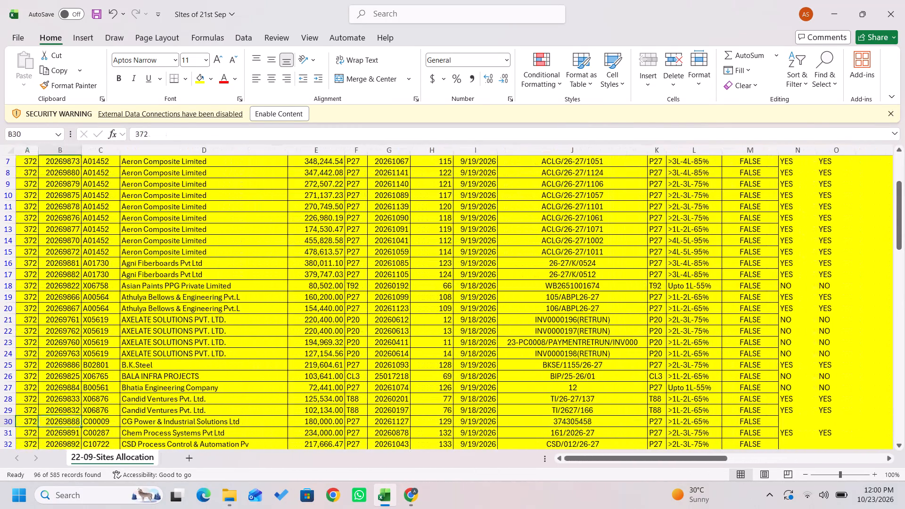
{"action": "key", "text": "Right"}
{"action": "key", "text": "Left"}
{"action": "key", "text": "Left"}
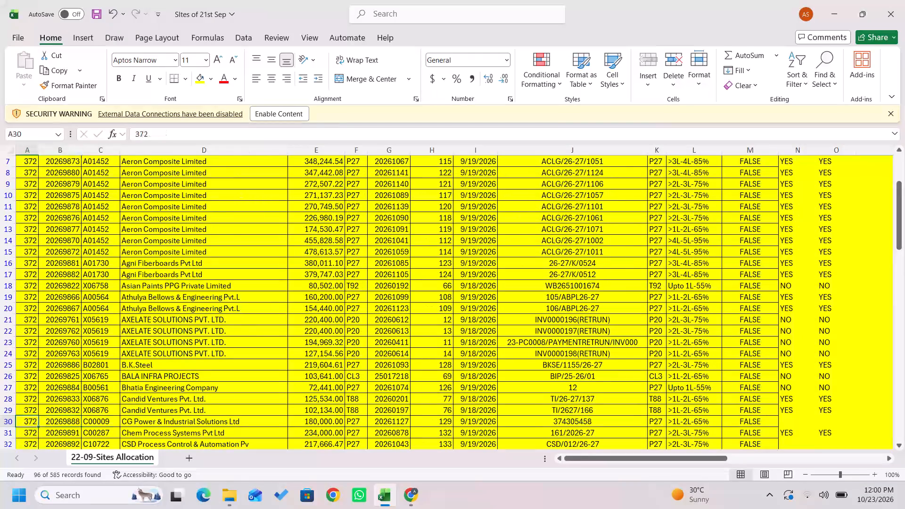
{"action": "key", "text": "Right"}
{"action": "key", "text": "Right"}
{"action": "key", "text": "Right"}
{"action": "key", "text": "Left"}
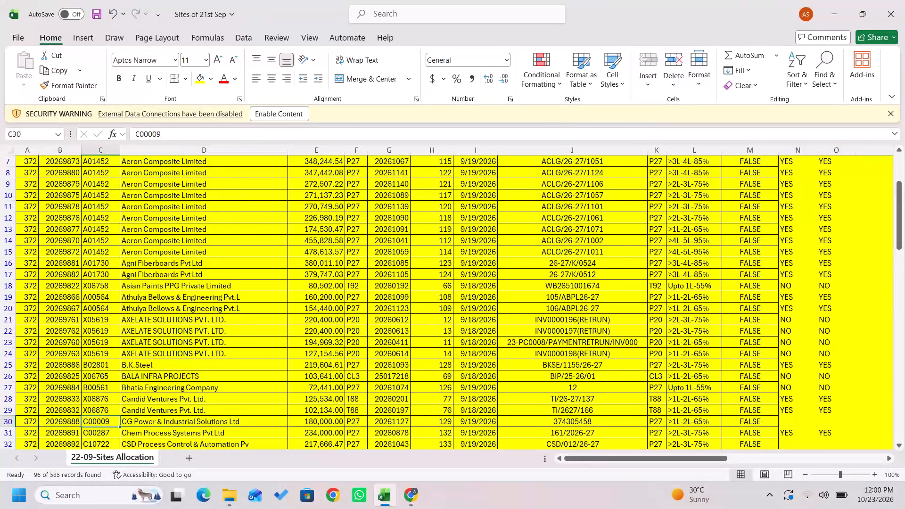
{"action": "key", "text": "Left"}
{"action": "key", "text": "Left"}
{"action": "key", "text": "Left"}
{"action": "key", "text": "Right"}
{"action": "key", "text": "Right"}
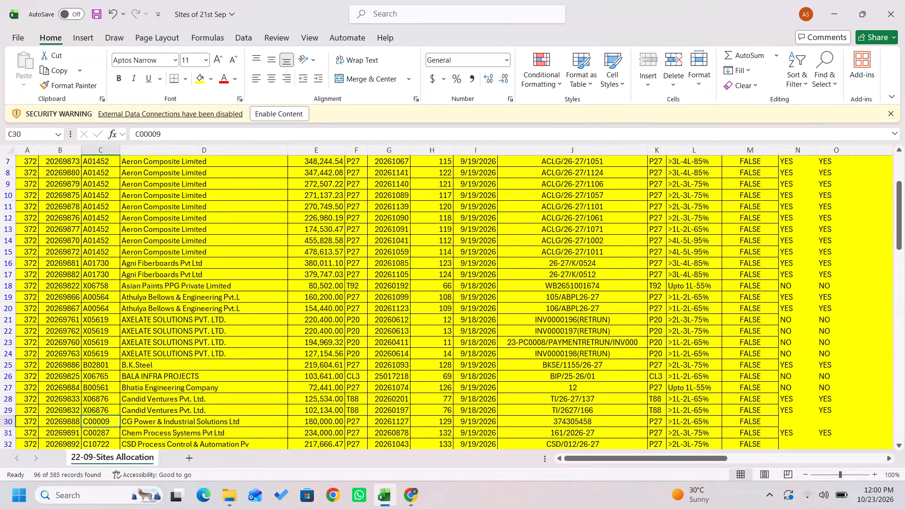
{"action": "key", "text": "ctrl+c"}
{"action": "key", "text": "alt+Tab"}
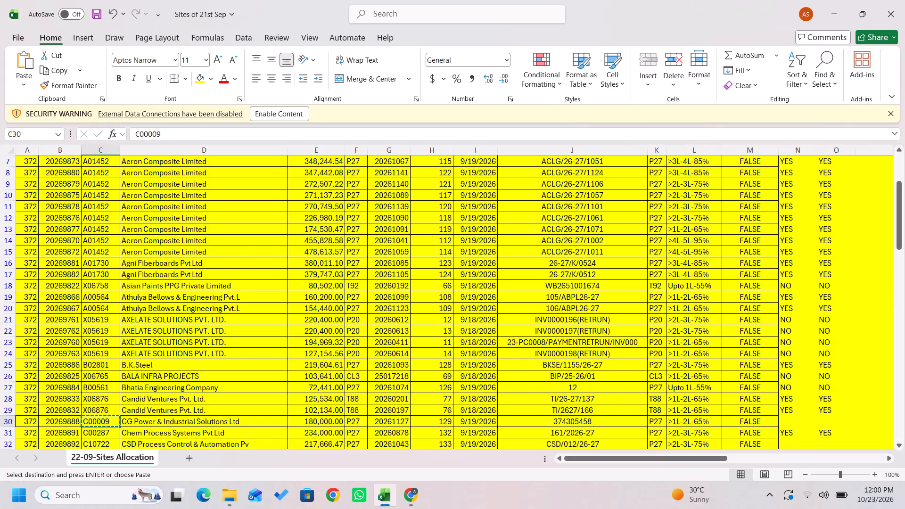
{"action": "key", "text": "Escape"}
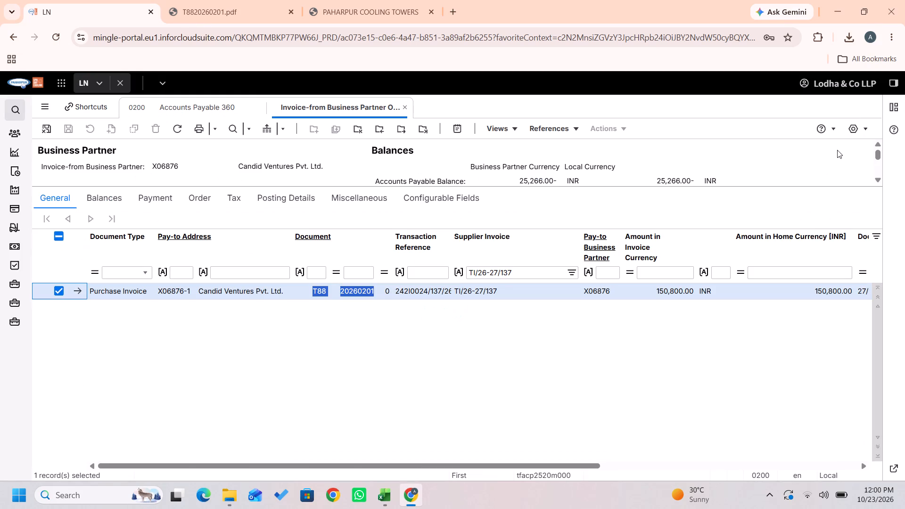
Filter LN's Accounts Payable 360 by pay-to business partner C00009 from row 30 and open the Open Entries of CG Power & Industrial Solutions Ltd.
{"action": "left_click", "coordinate": [518, 273]}
{"action": "key", "text": "alt+Tab"}
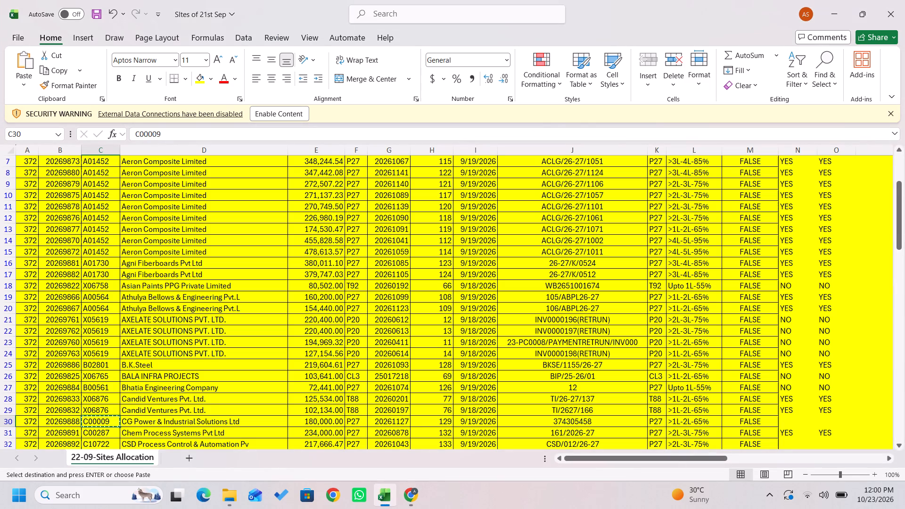
{"action": "key", "text": "Right"}
{"action": "key", "text": "Left"}
{"action": "key", "text": "alt+Tab"}
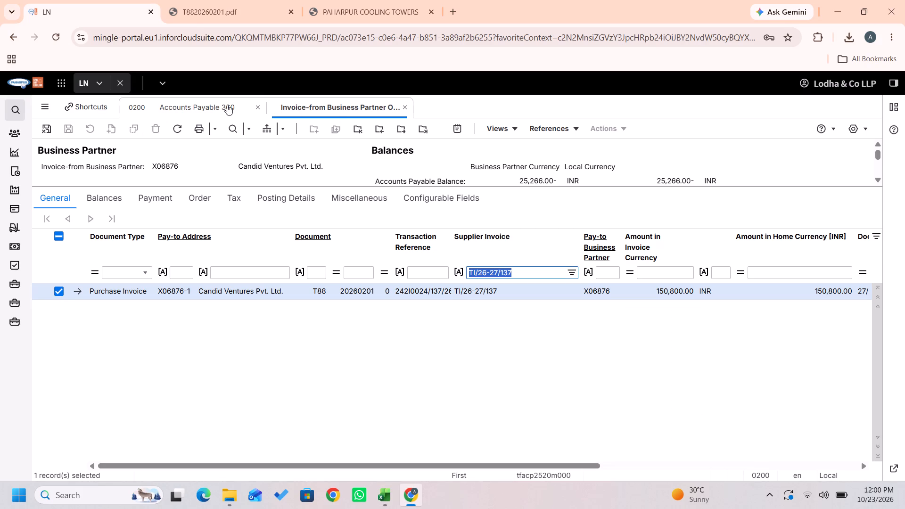
{"action": "left_click", "coordinate": [227, 105]}
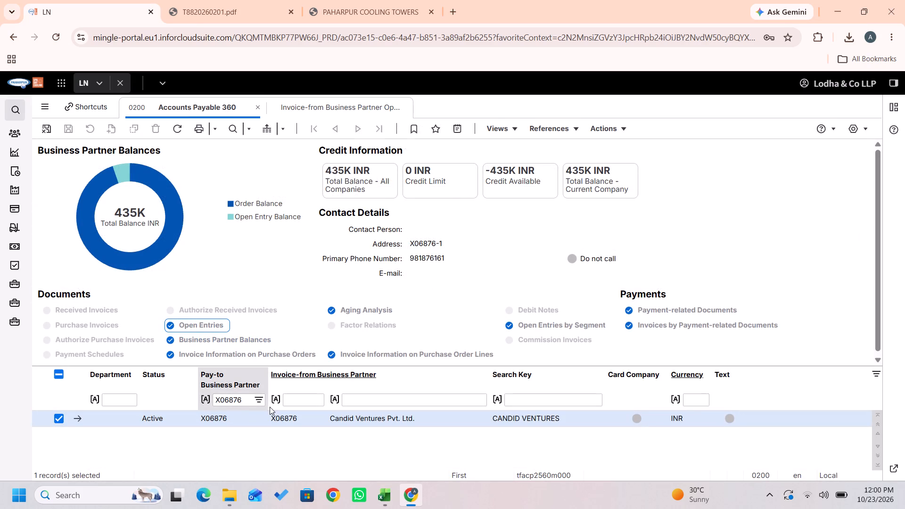
{"action": "left_click", "coordinate": [244, 398]}
{"action": "key", "text": "ctrl+v"}
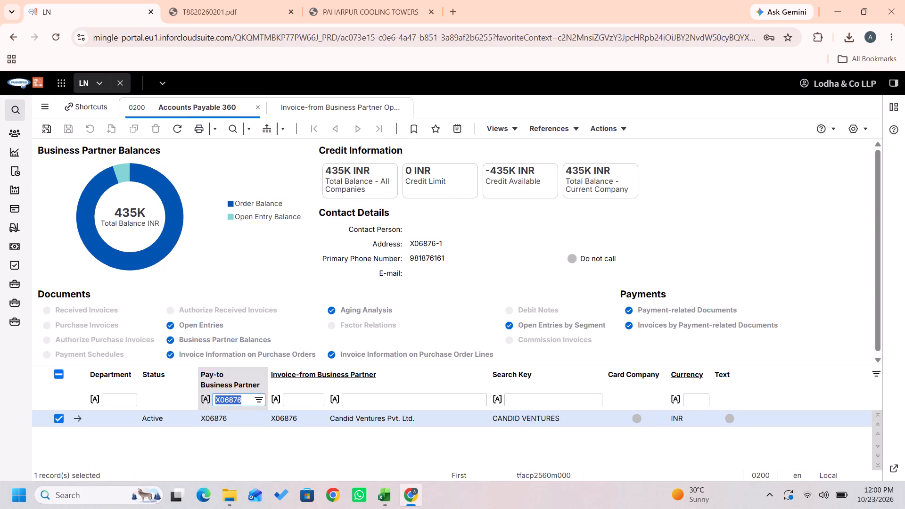
{"action": "key", "text": "Return"}
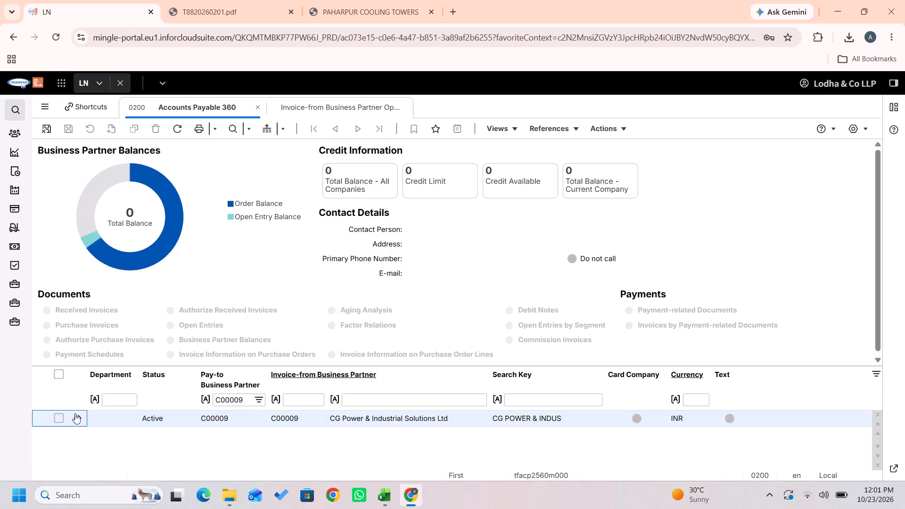
{"action": "left_click", "coordinate": [56, 423]}
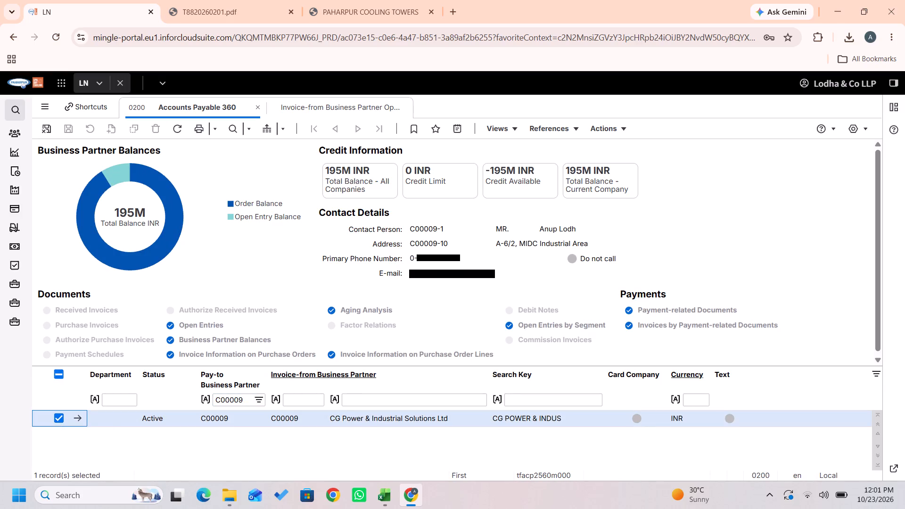
{"action": "left_click", "coordinate": [213, 325]}
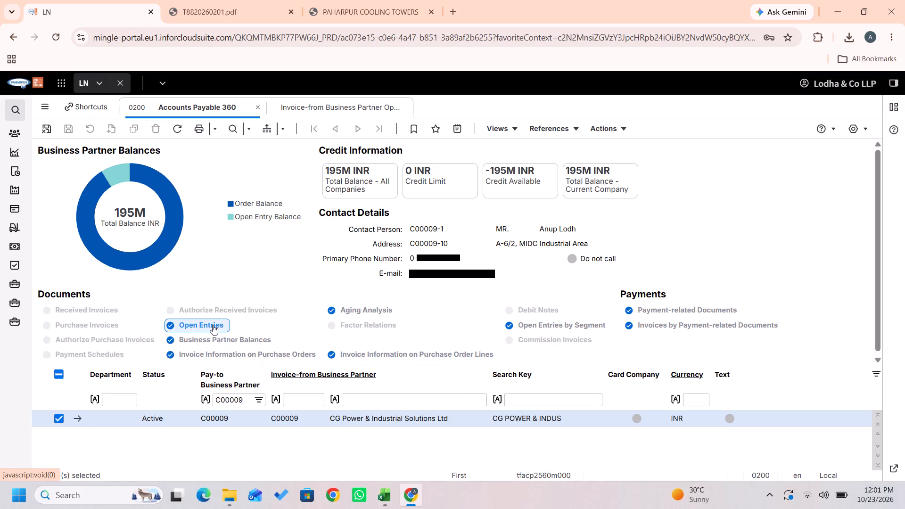
{"action": "left_click", "coordinate": [213, 325]}
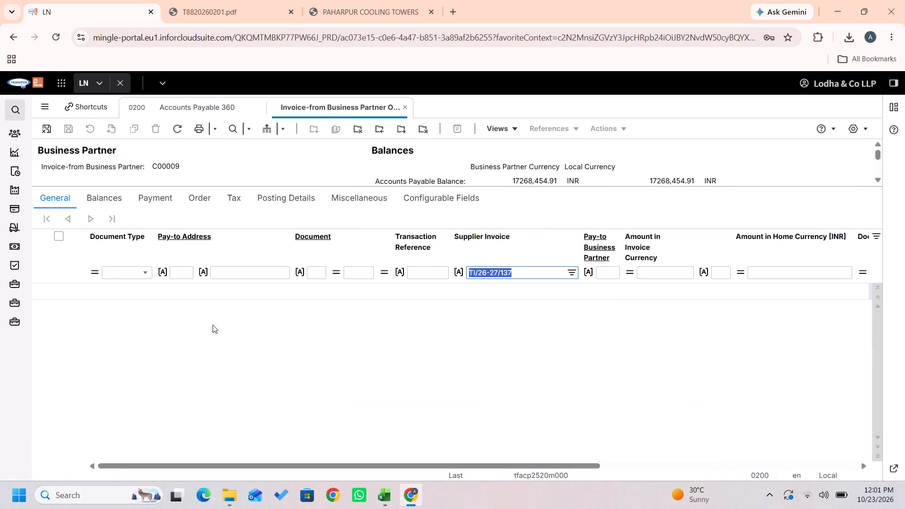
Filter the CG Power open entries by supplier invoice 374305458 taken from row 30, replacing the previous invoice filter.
{"action": "key", "text": "BackSpace"}
{"action": "key", "text": "alt+Tab"}
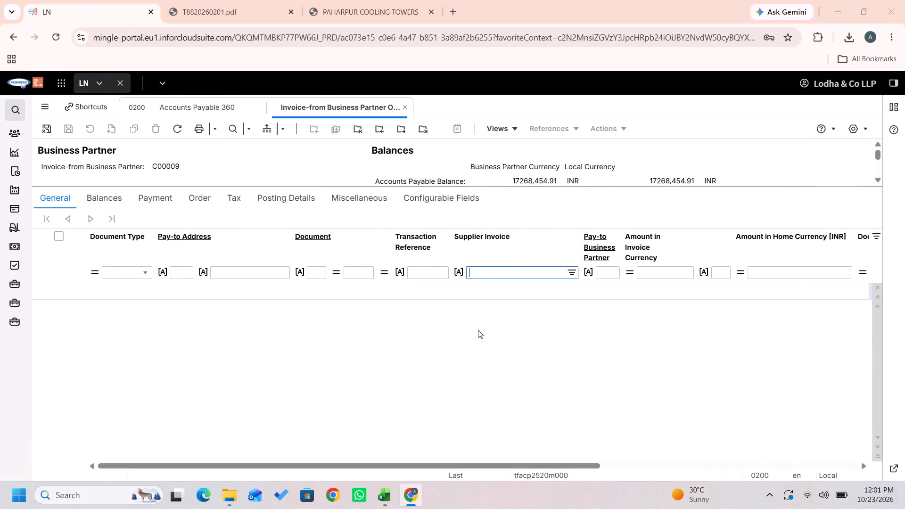
{"action": "key", "text": "Right"}
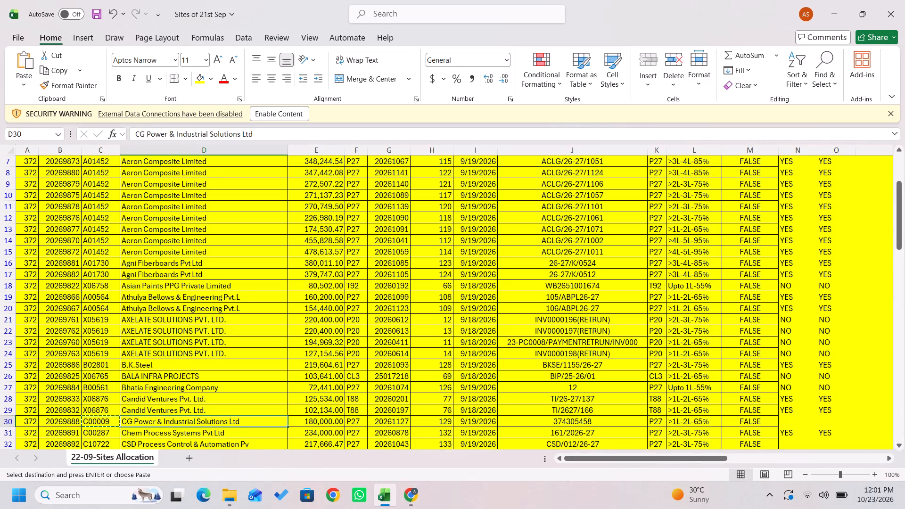
{"action": "key", "text": "Right"}
{"action": "key", "text": "Right"}
{"action": "key", "text": "Right"}
{"action": "key", "text": "Right"}
{"action": "key", "text": "Right"}
{"action": "key", "text": "Right"}
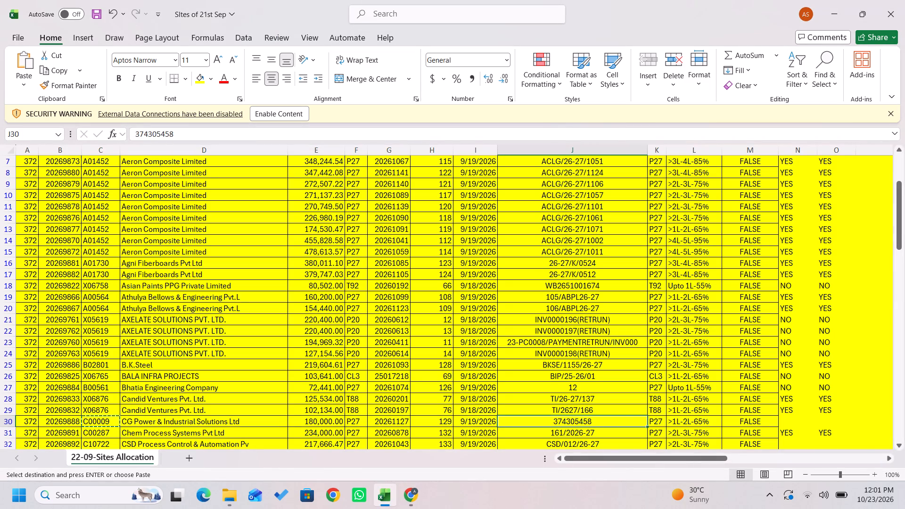
{"action": "key", "text": "ctrl+c"}
{"action": "key", "text": "alt+Tab"}
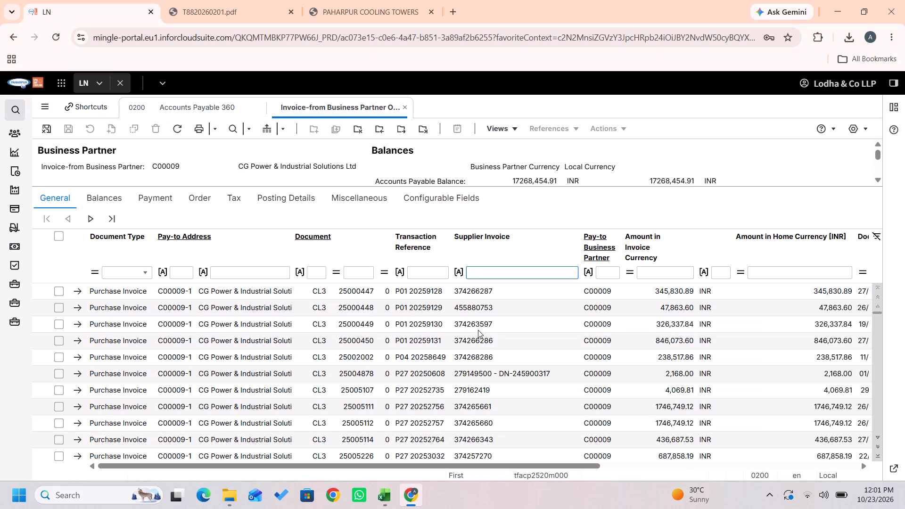
{"action": "key", "text": "ctrl+v"}
{"action": "key", "text": "Return"}
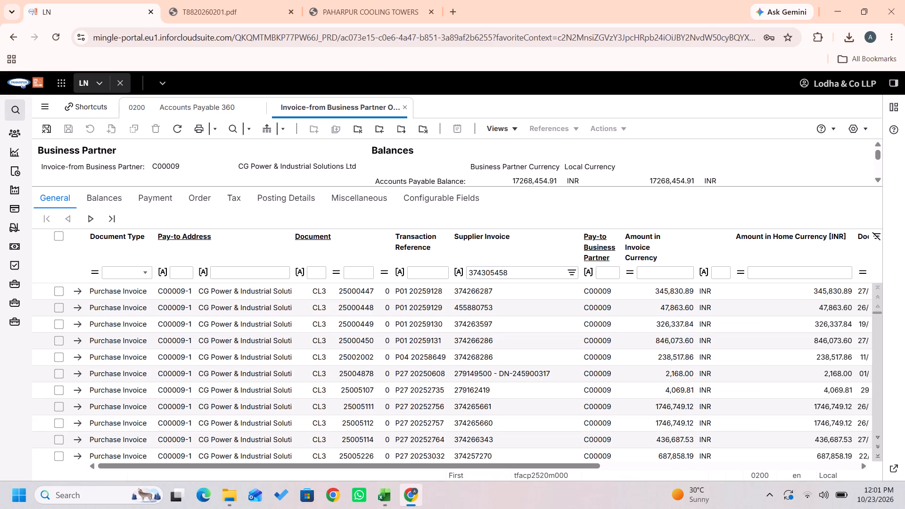
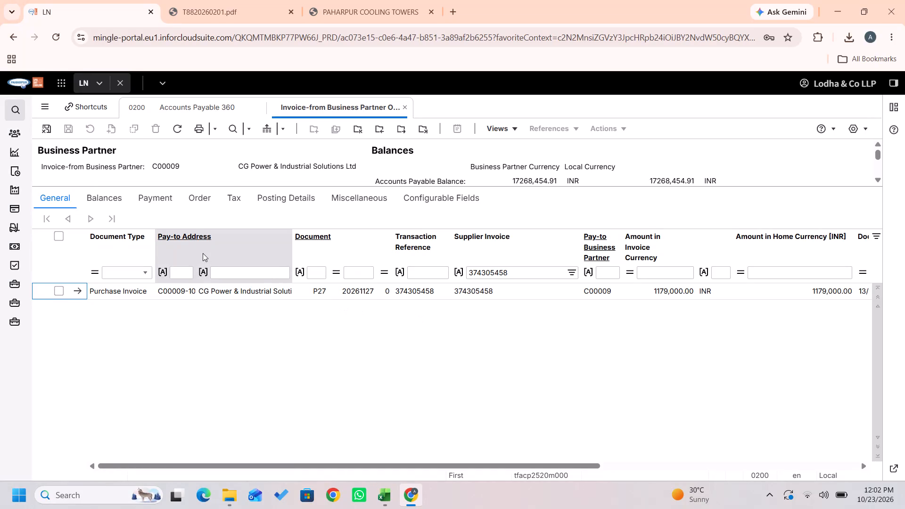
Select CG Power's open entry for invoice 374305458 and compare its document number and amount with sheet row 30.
{"action": "left_click", "coordinate": [58, 288]}
{"action": "key", "text": "alt+Tab"}
{"action": "key", "text": "Right"}
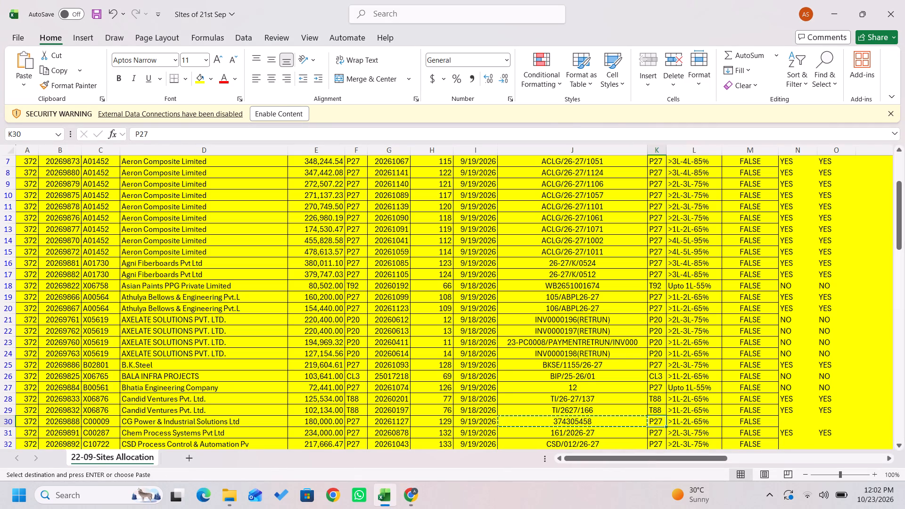
{"action": "key", "text": "Left"}
{"action": "key", "text": "Left"}
{"action": "key", "text": "Left"}
{"action": "key", "text": "Left"}
{"action": "key", "text": "Left"}
{"action": "key", "text": "Left"}
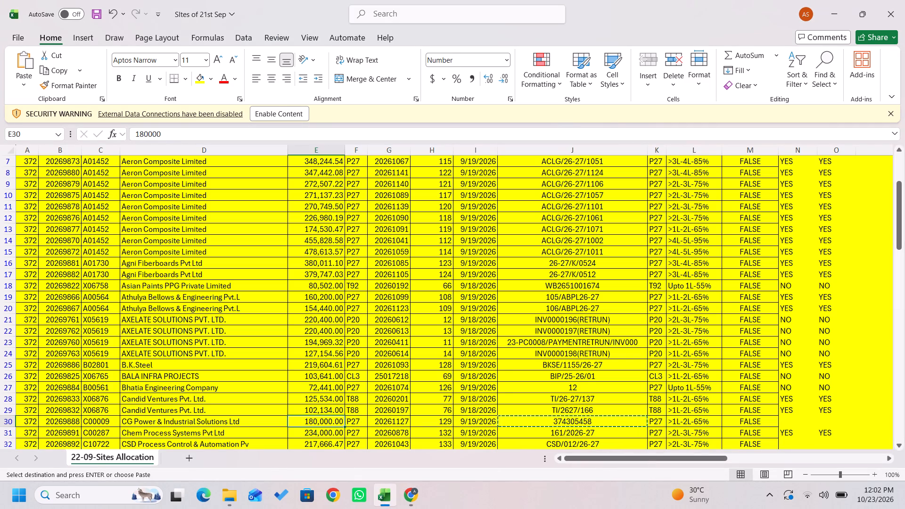
{"action": "key", "text": "Right"}
{"action": "key", "text": "Right"}
{"action": "key", "text": "Escape"}
{"action": "key", "text": "Right"}
{"action": "key", "text": "Right"}
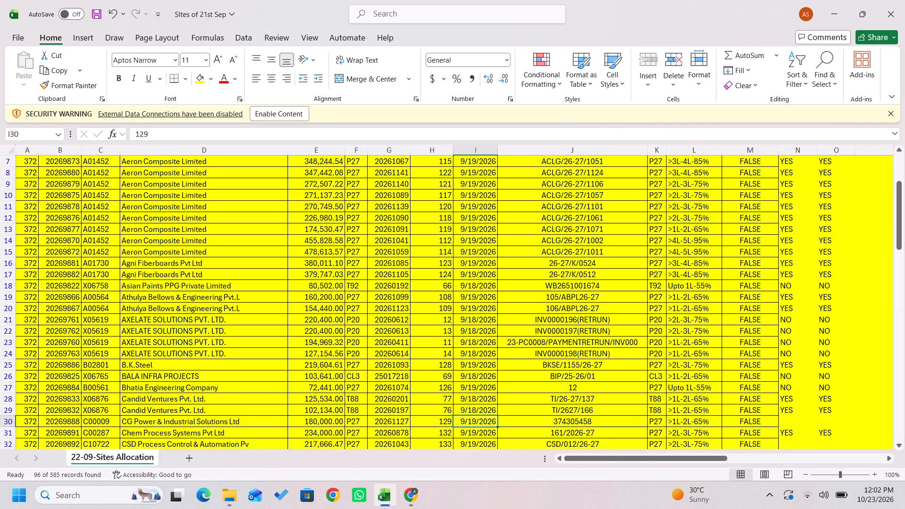
Open the document history transaction lines of the selected CG Power entry and examine the tax and TDS ledger accounts against row 30.
{"action": "key", "text": "alt+Tab"}
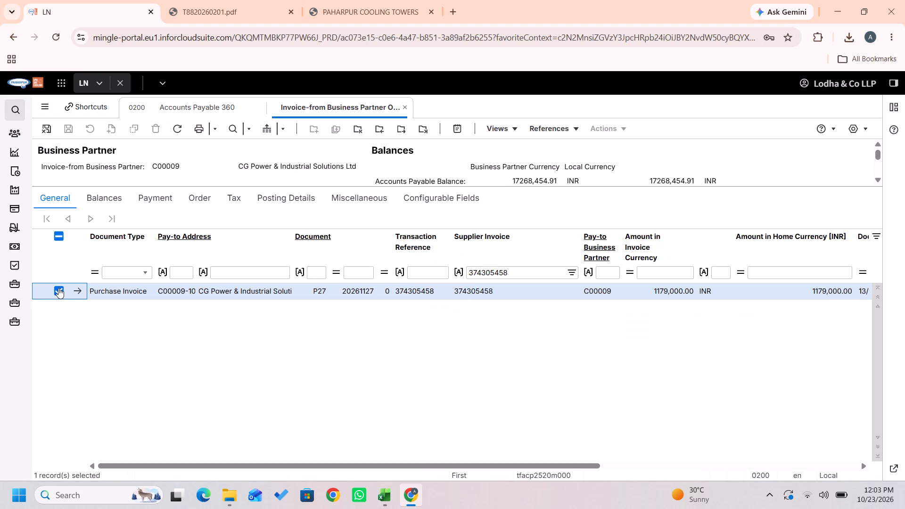
{"action": "key", "text": "shift+g"}
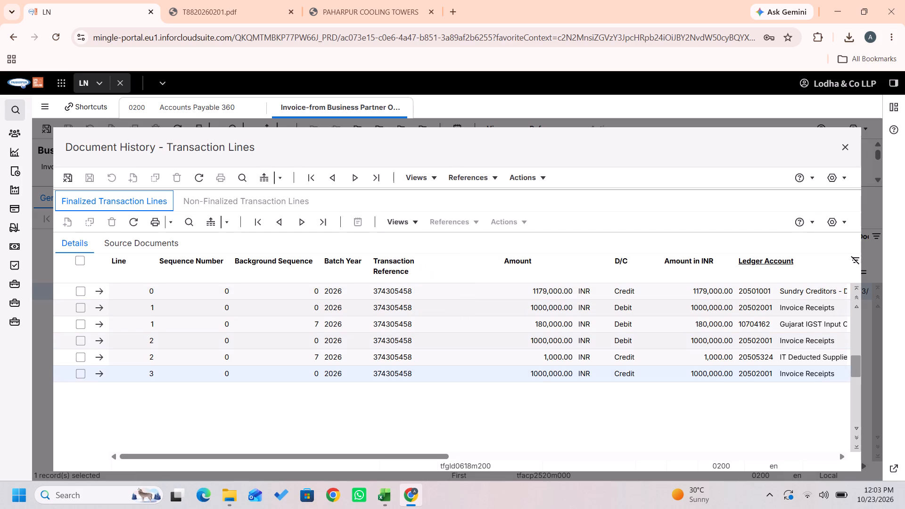
{"action": "scroll", "coordinate": [532, 362], "scroll_direction": "left", "scroll_amount": 1}
{"action": "key", "text": "alt+Tab"}
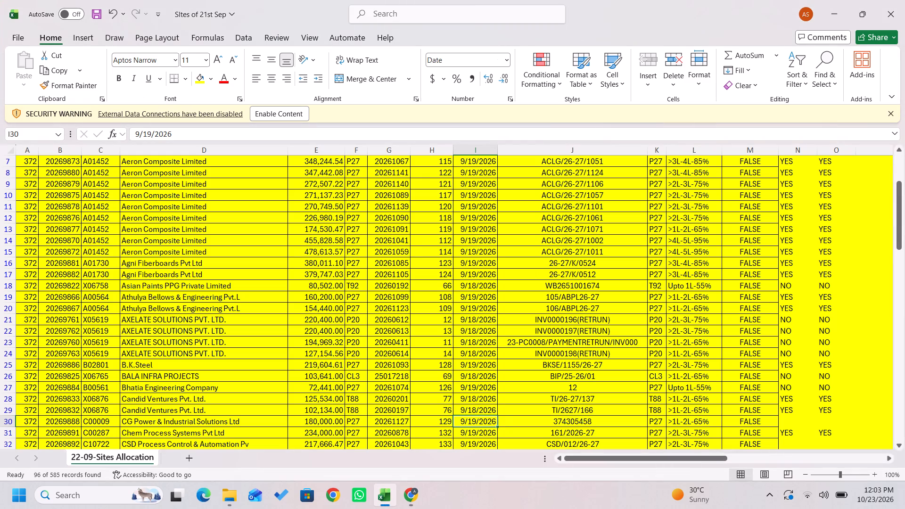
{"action": "key", "text": "Right"}
{"action": "key", "text": "Right"}
{"action": "key", "text": "Right"}
{"action": "key", "text": "Right"}
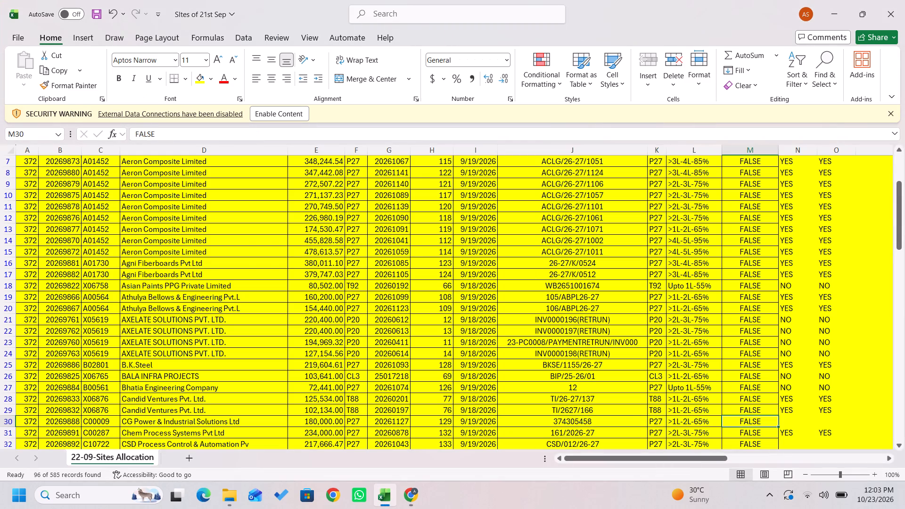
{"action": "key", "text": "alt+Tab"}
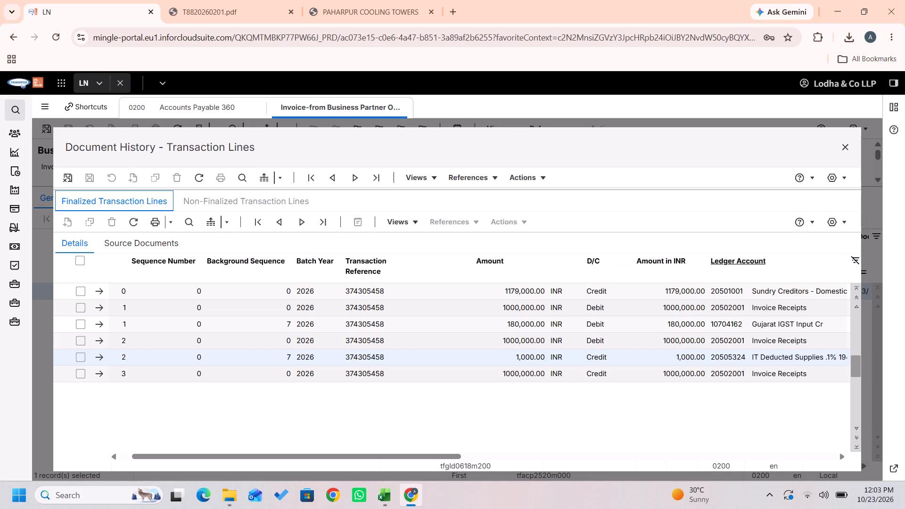
{"action": "scroll", "coordinate": [600, 386], "scroll_direction": "left", "scroll_amount": 1}
{"action": "key", "text": "alt+Tab"}
Fill the audit marks in columns N to S from Candid Ventures row 29 down into CG Power row 30.
{"action": "key", "text": "Right"}
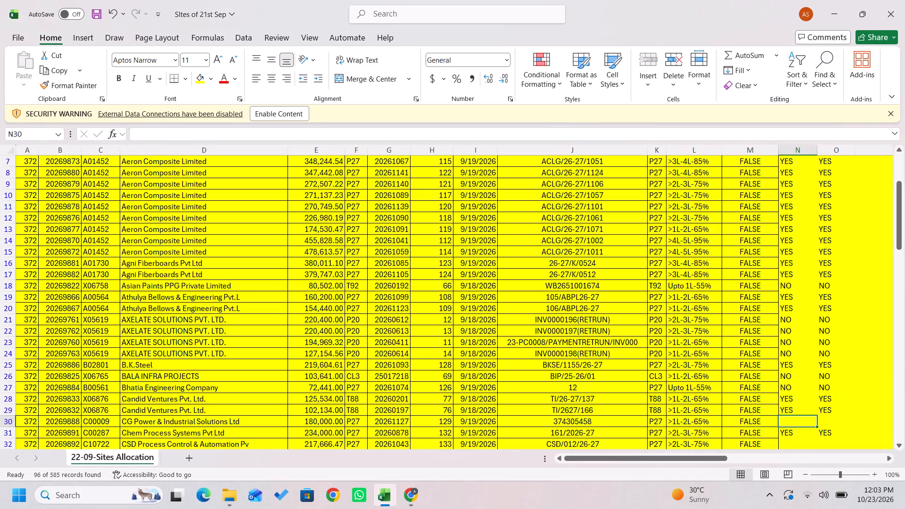
{"action": "key", "text": "Up"}
{"action": "key", "text": "shift+Right"}
{"action": "key", "text": "shift+Right"}
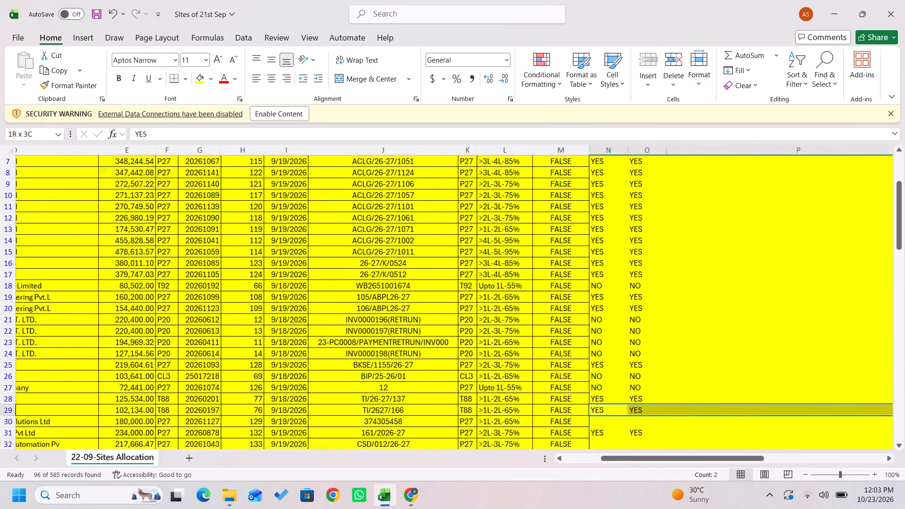
{"action": "key", "text": "shift+Right"}
{"action": "key", "text": "shift+Right"}
{"action": "key", "text": "shift+Right"}
{"action": "key", "text": "shift+Down"}
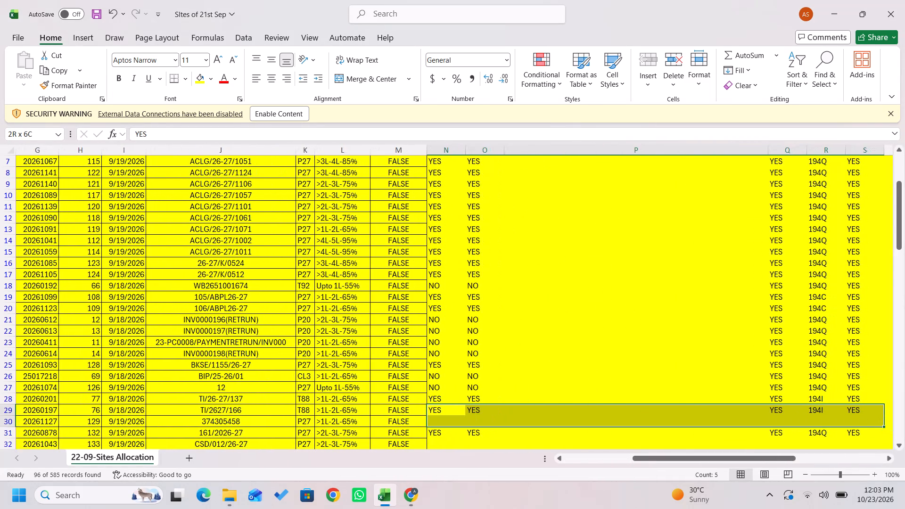
{"action": "key", "text": "ctrl+d"}
Set the TDS section in column R of CG Power row 30 to 194Q.
{"action": "key", "text": "Down"}
{"action": "key", "text": "Right"}
{"action": "key", "text": "Right"}
{"action": "key", "text": "Right"}
{"action": "key", "text": "Right"}
{"action": "key", "text": "Right"}
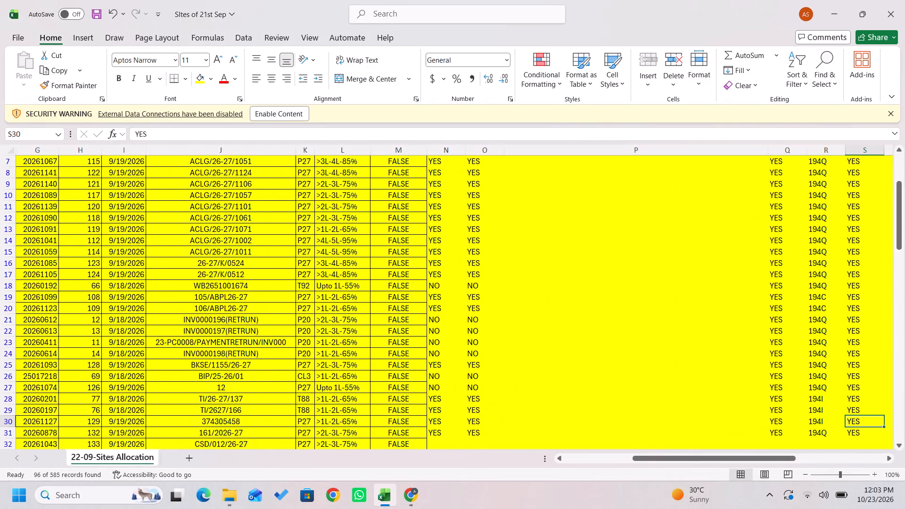
{"action": "key", "text": "Left"}
{"action": "type", "text": "194Q"}
{"action": "key", "text": "Down"}
Find the next unmarked row, CSD Process Control & Automation in row 32, and copy its business partner code C10722.
{"action": "key", "text": "Left"}
{"action": "key", "text": "Down"}
{"action": "key", "text": "Left"}
{"action": "key", "text": "Left"}
{"action": "key", "text": "Left"}
{"action": "key", "text": "Left"}
{"action": "key", "text": "Left"}
{"action": "key", "text": "Left"}
{"action": "key", "text": "Left"}
{"action": "key", "text": "Left"}
{"action": "key", "text": "Left"}
{"action": "key", "text": "Left"}
{"action": "key", "text": "Left"}
{"action": "key", "text": "Left"}
{"action": "key", "text": "Left"}
{"action": "key", "text": "Left"}
{"action": "key", "text": "Left"}
{"action": "key", "text": "Left"}
{"action": "key", "text": "Left"}
{"action": "key", "text": "Left"}
{"action": "key", "text": "Left"}
{"action": "key", "text": "Left"}
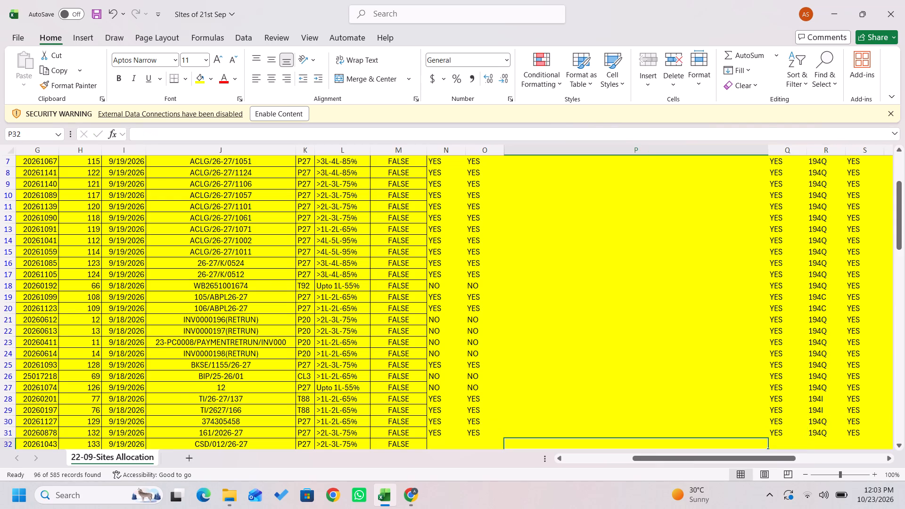
{"action": "key", "text": "Right"}
{"action": "key", "text": "Right"}
{"action": "key", "text": "Right"}
{"action": "key", "text": "Right"}
{"action": "key", "text": "Right"}
{"action": "key", "text": "Right"}
{"action": "key", "text": "Right"}
{"action": "key", "text": "Right"}
{"action": "key", "text": "Right"}
{"action": "key", "text": "Right"}
{"action": "key", "text": "Right"}
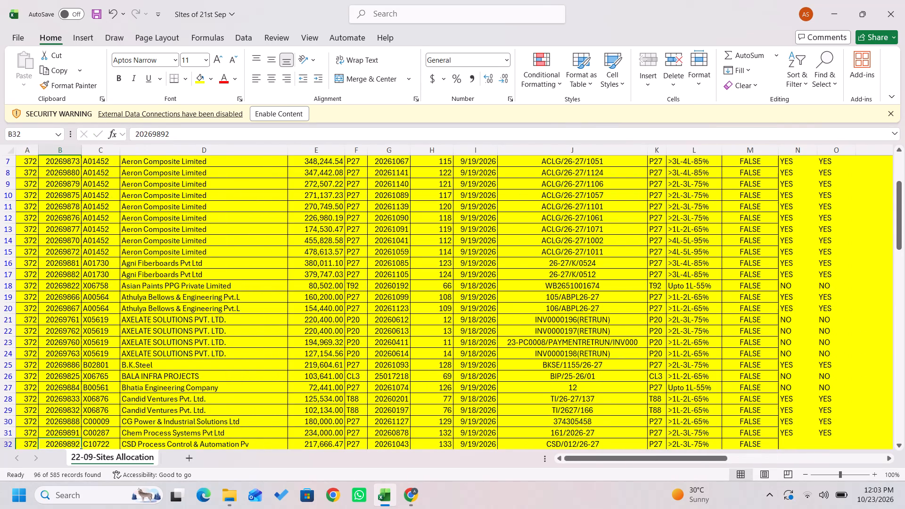
{"action": "key", "text": "Down"}
{"action": "key", "text": "Down"}
{"action": "key", "text": "Down"}
{"action": "key", "text": "Down"}
{"action": "key", "text": "Down"}
{"action": "key", "text": "Down"}
{"action": "key", "text": "Down"}
{"action": "key", "text": "Down"}
{"action": "key", "text": "Down"}
{"action": "key", "text": "Down"}
{"action": "key", "text": "Down"}
{"action": "key", "text": "Down"}
{"action": "key", "text": "Down"}
{"action": "key", "text": "Down"}
{"action": "key", "text": "Down"}
{"action": "key", "text": "Down"}
{"action": "key", "text": "Down"}
{"action": "key", "text": "Down"}
{"action": "key", "text": "Down"}
{"action": "key", "text": "Down"}
{"action": "key", "text": "Down"}
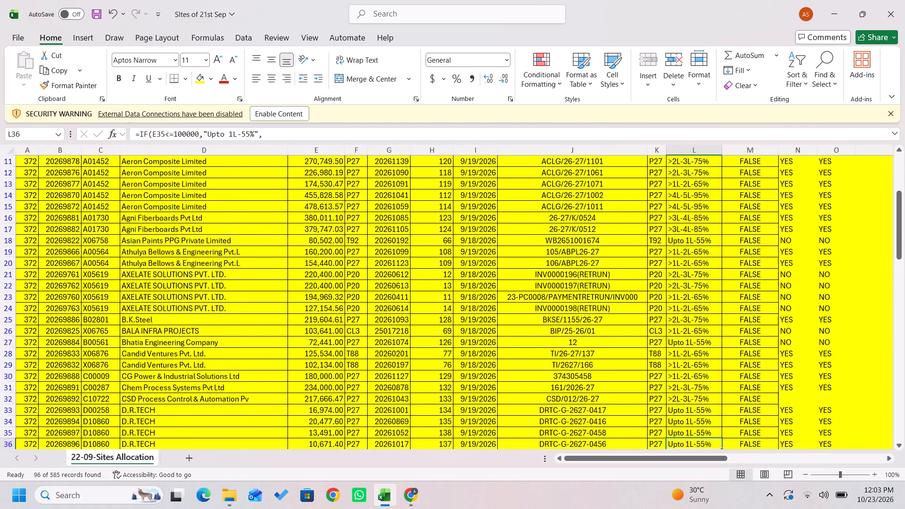
{"action": "key", "text": "Up"}
{"action": "key", "text": "Right"}
{"action": "key", "text": "Up"}
{"action": "key", "text": "Up"}
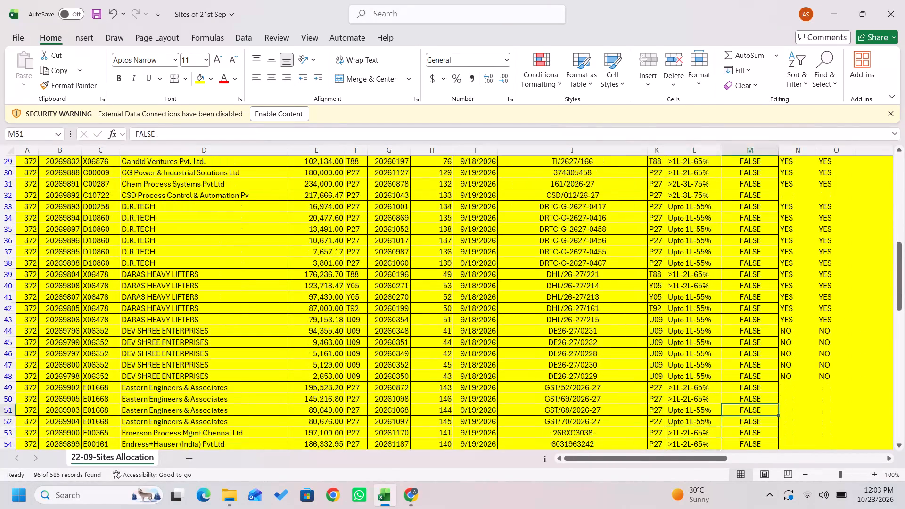
{"action": "key", "text": "Right"}
{"action": "key", "text": "ctrl+Up"}
{"action": "key", "text": "ctrl+Up"}
{"action": "key", "text": "Up"}
{"action": "key", "text": "Left"}
{"action": "key", "text": "Left"}
{"action": "key", "text": "Left"}
{"action": "key", "text": "Left"}
{"action": "key", "text": "Left"}
{"action": "key", "text": "Left"}
{"action": "key", "text": "Left"}
{"action": "key", "text": "Left"}
{"action": "key", "text": "Left"}
{"action": "key", "text": "Left"}
{"action": "key", "text": "Left"}
{"action": "key", "text": "Left"}
{"action": "key", "text": "Left"}
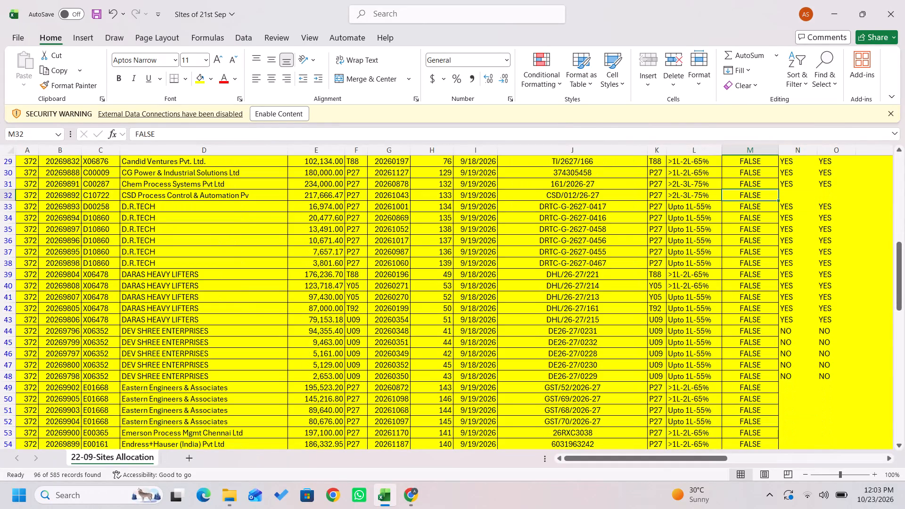
{"action": "key", "text": "Right"}
{"action": "key", "text": "Right"}
{"action": "key", "text": "ctrl+c"}
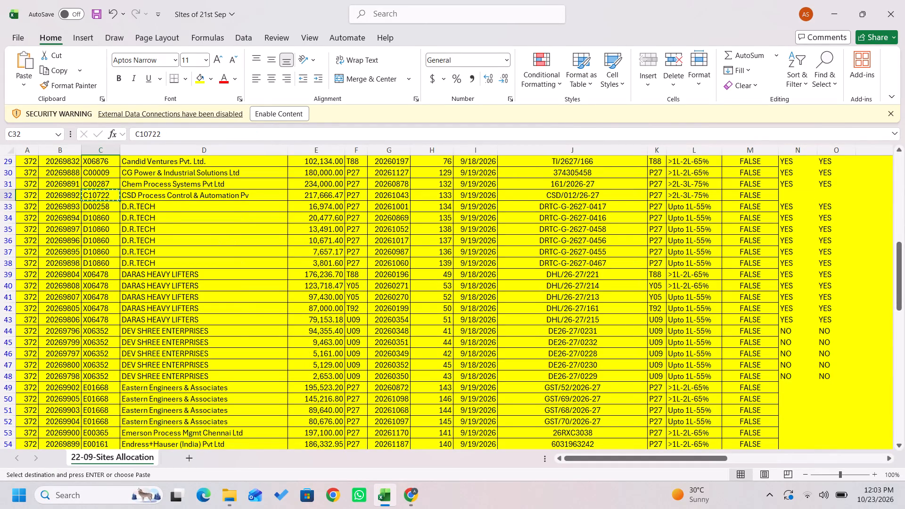
{"action": "key", "text": "alt+Tab"}
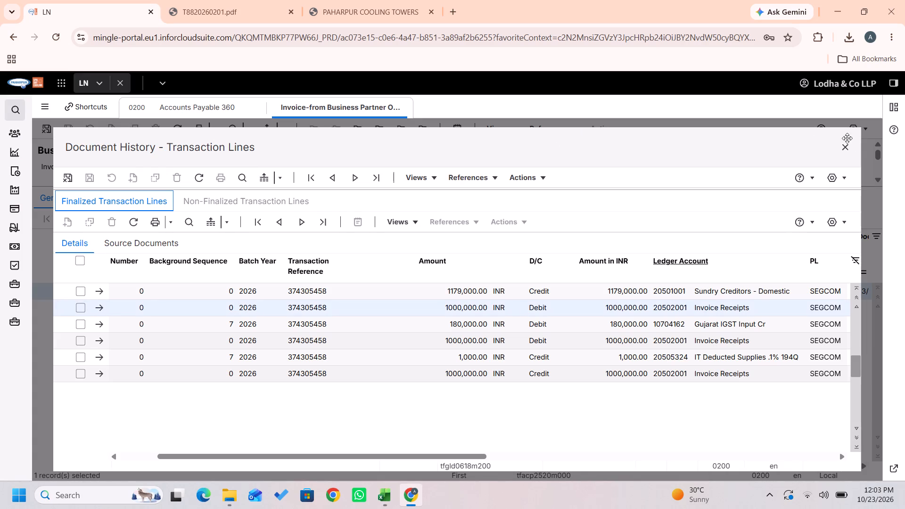
{"action": "left_click", "coordinate": [851, 149]}
{"action": "left_click", "coordinate": [851, 149]}
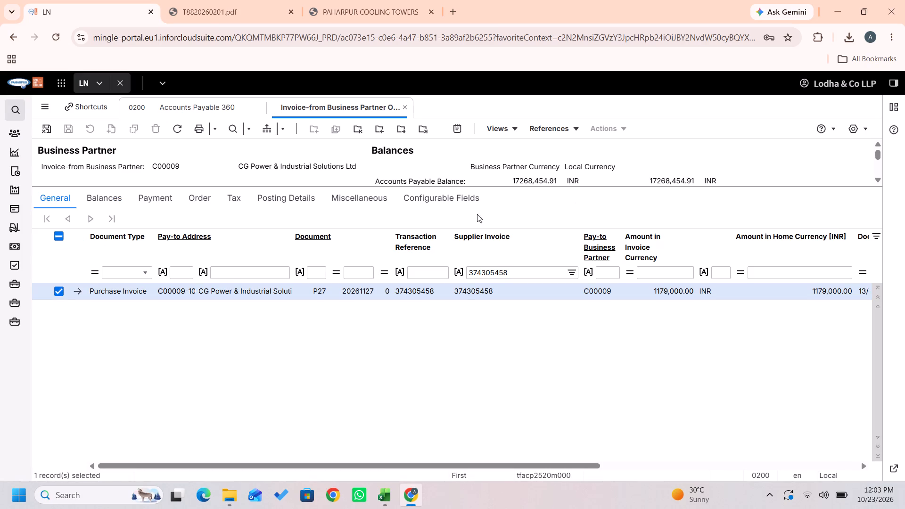
{"action": "left_click", "coordinate": [223, 0]}
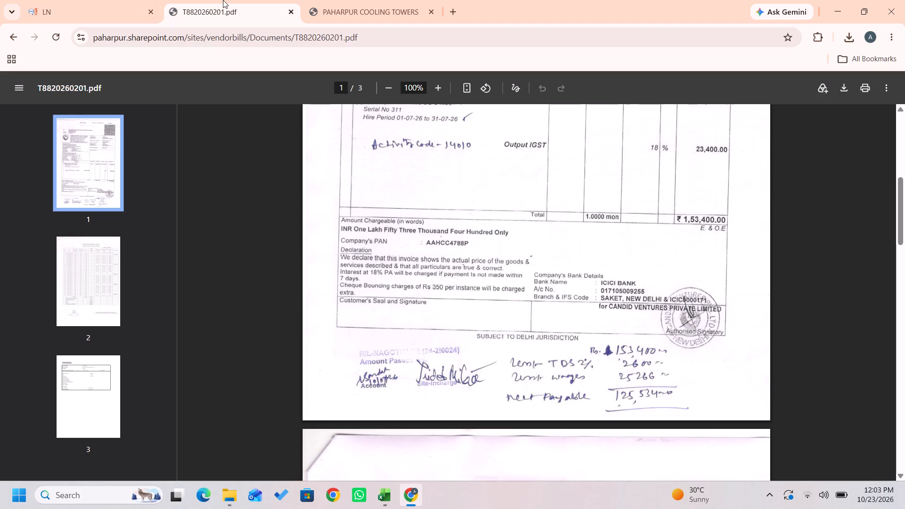
{"action": "scroll", "coordinate": [255, 250], "scroll_direction": "right", "scroll_amount": 8}
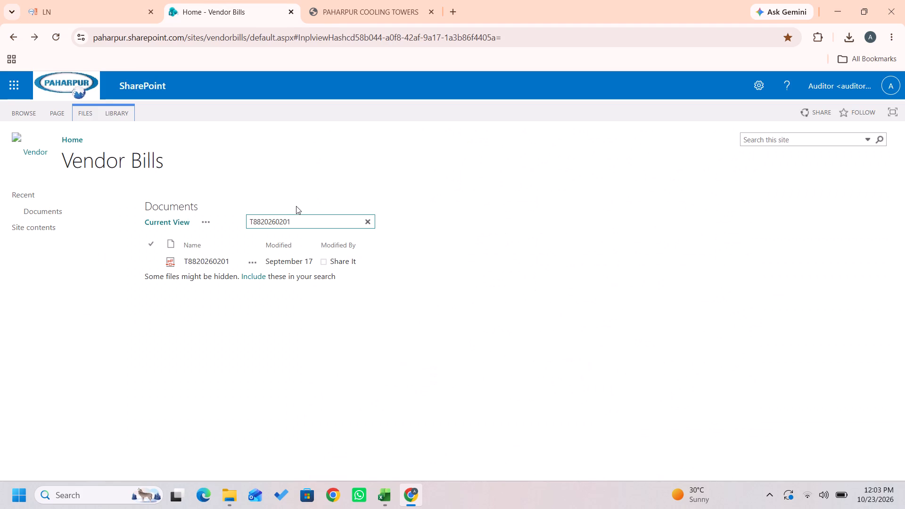
{"action": "left_click", "coordinate": [295, 218]}
{"action": "key", "text": "alt+Tab"}
{"action": "key", "text": "alt+Tab"}
{"action": "key", "text": "ctrl+a"}
{"action": "key", "text": "BackSpace"}
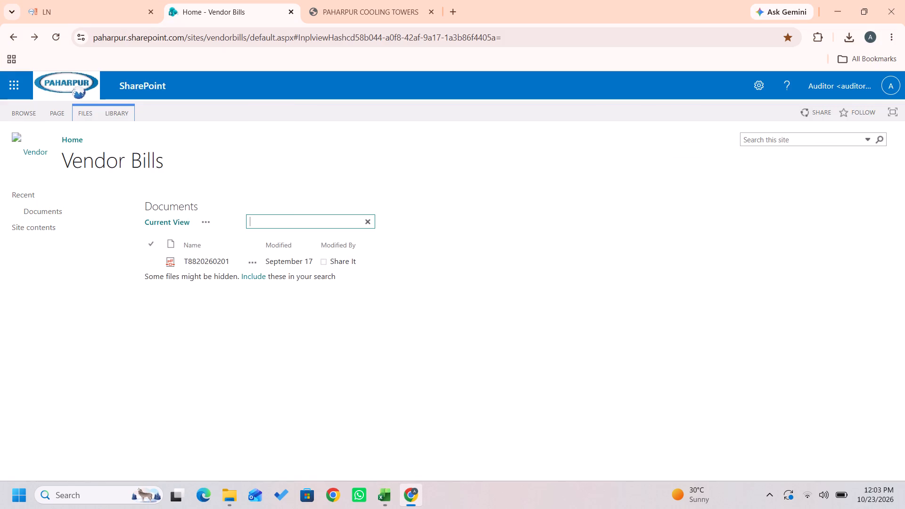
{"action": "key", "text": "alt+Tab"}
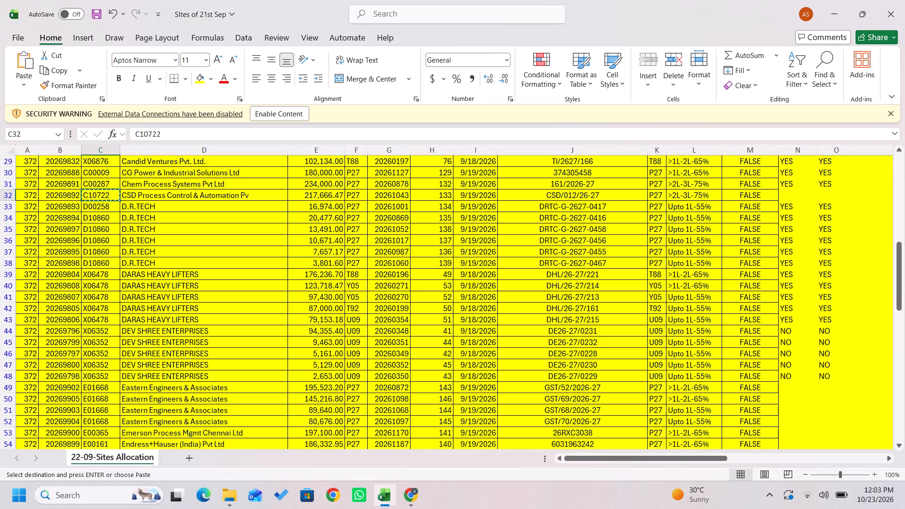
{"action": "key", "text": "Right"}
{"action": "key", "text": "Right"}
{"action": "key", "text": "Right"}
{"action": "key", "text": "alt+Tab"}
{"action": "key", "text": "alt+Tab"}
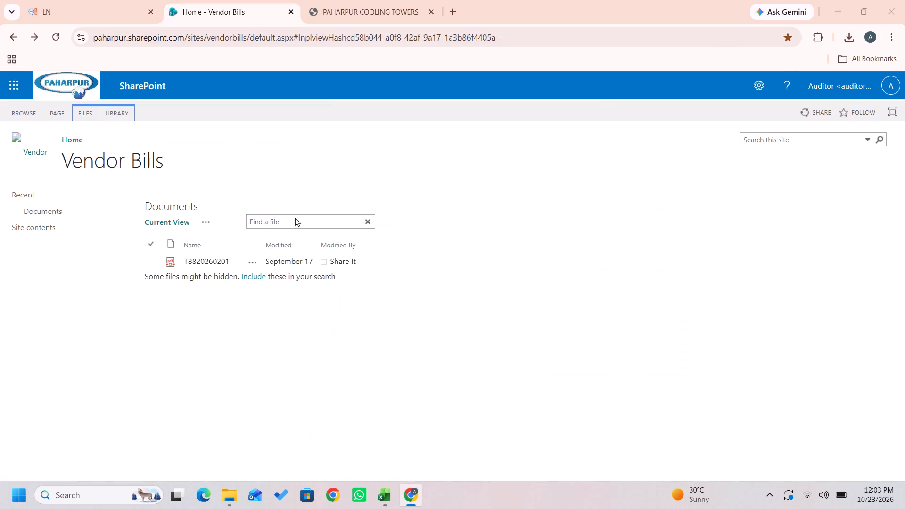
{"action": "key", "text": "Right"}
{"action": "key", "text": "ctrl+c"}
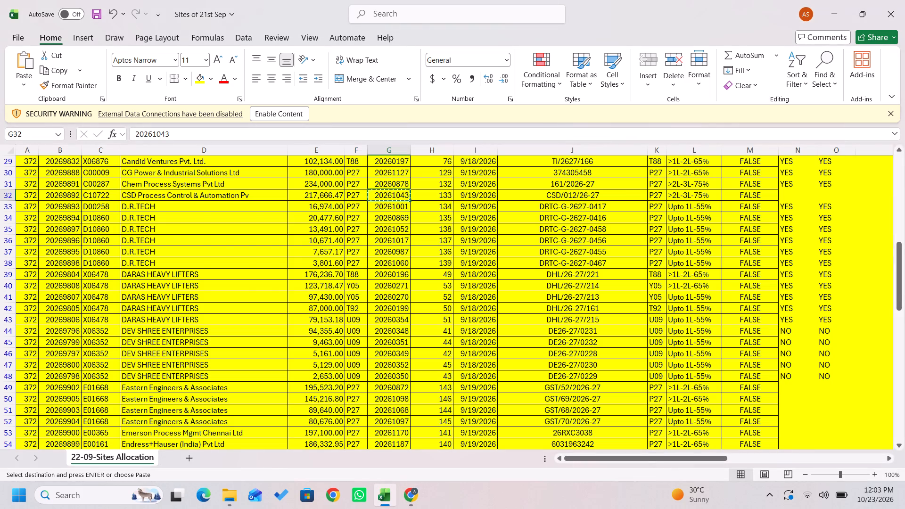
{"action": "key", "text": "alt+Tab"}
{"action": "type", "text": "P27"}
{"action": "key", "text": "ctrl+v"}
{"action": "key", "text": "Return"}
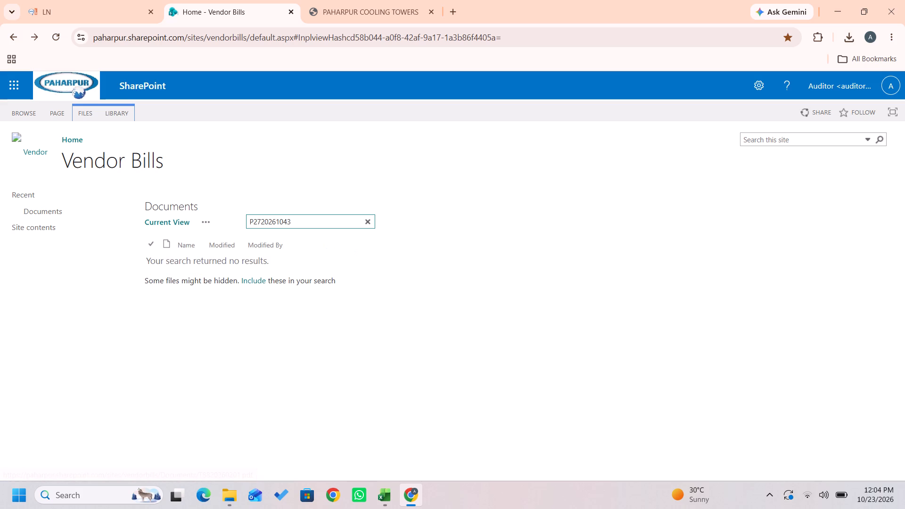
Copy business partner code C10722 from row 32 of the sheet and filter LN's Accounts Payable 360 by it as the pay-to partner.
{"action": "left_click", "coordinate": [76, 0]}
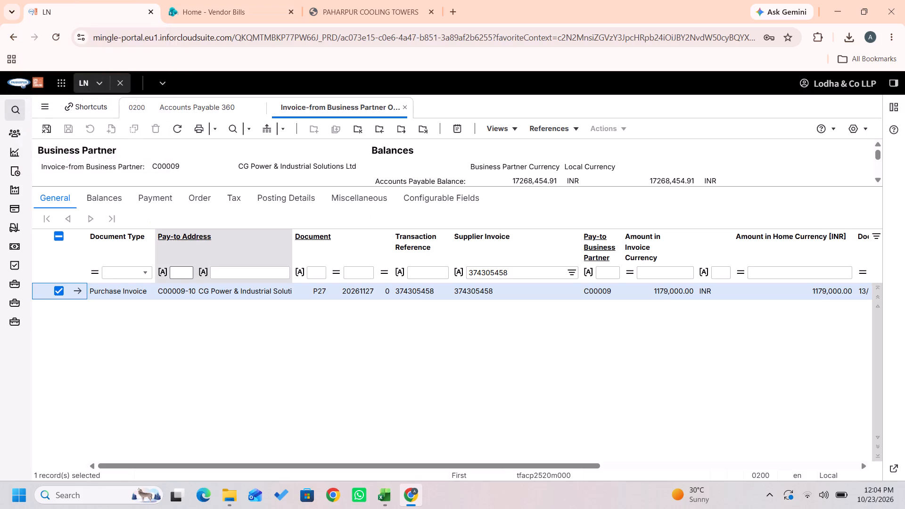
{"action": "left_click", "coordinate": [185, 108]}
{"action": "key", "text": "alt+Tab"}
{"action": "key", "text": "Left"}
{"action": "key", "text": "Left"}
{"action": "key", "text": "Left"}
{"action": "key", "text": "Left"}
{"action": "key", "text": "Left"}
{"action": "key", "text": "Left"}
{"action": "key", "text": "Left"}
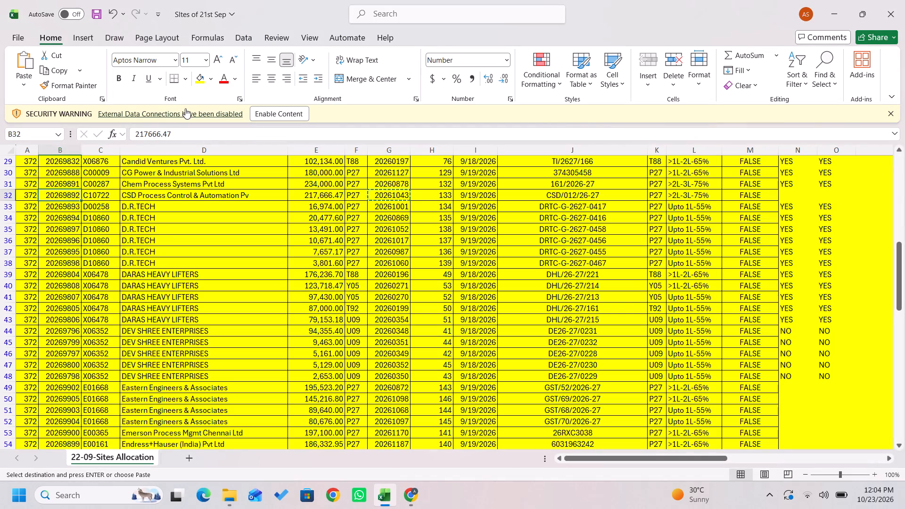
{"action": "key", "text": "Right"}
{"action": "key", "text": "Left"}
{"action": "key", "text": "Right"}
{"action": "key", "text": "Right"}
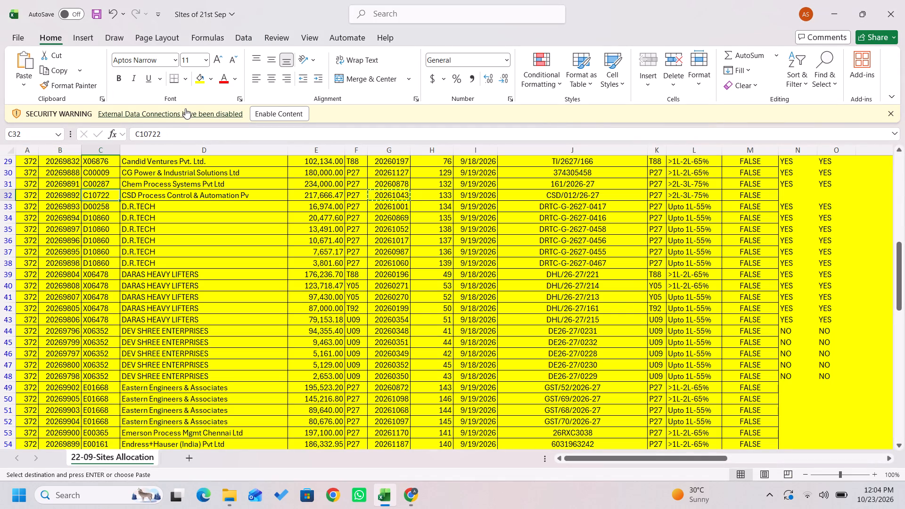
{"action": "key", "text": "ctrl+c"}
{"action": "key", "text": "alt+Tab"}
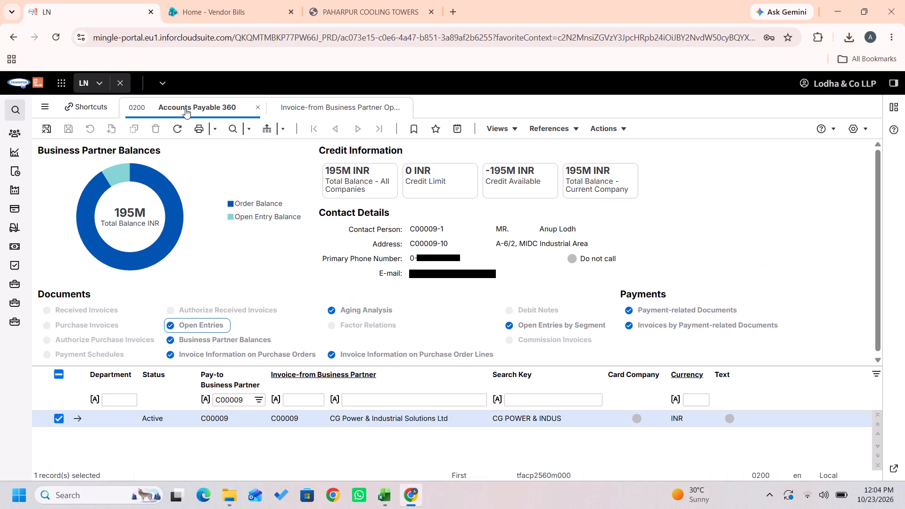
{"action": "left_click", "coordinate": [251, 396]}
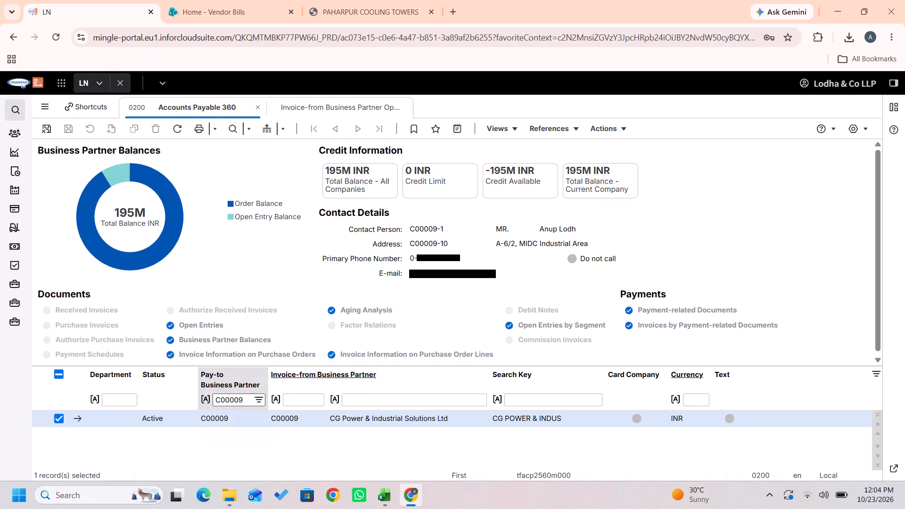
{"action": "key", "text": "ctrl+v"}
{"action": "key", "text": "Return"}
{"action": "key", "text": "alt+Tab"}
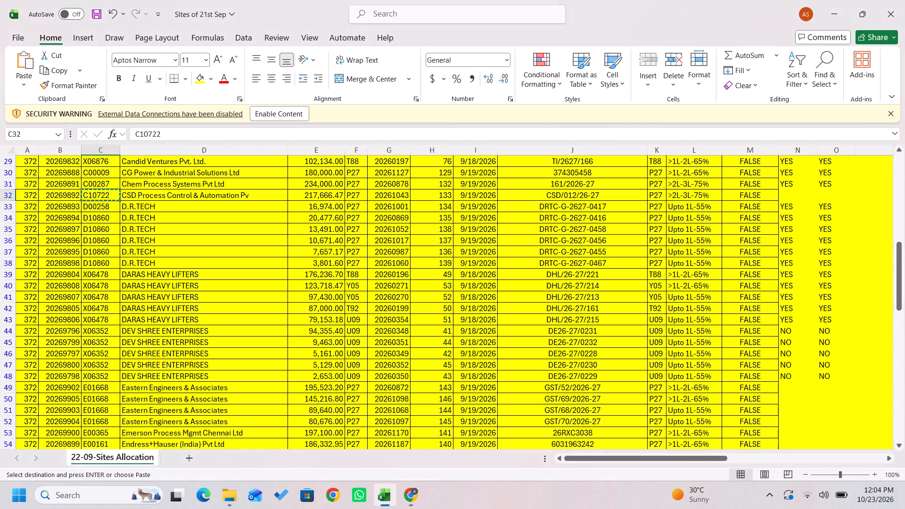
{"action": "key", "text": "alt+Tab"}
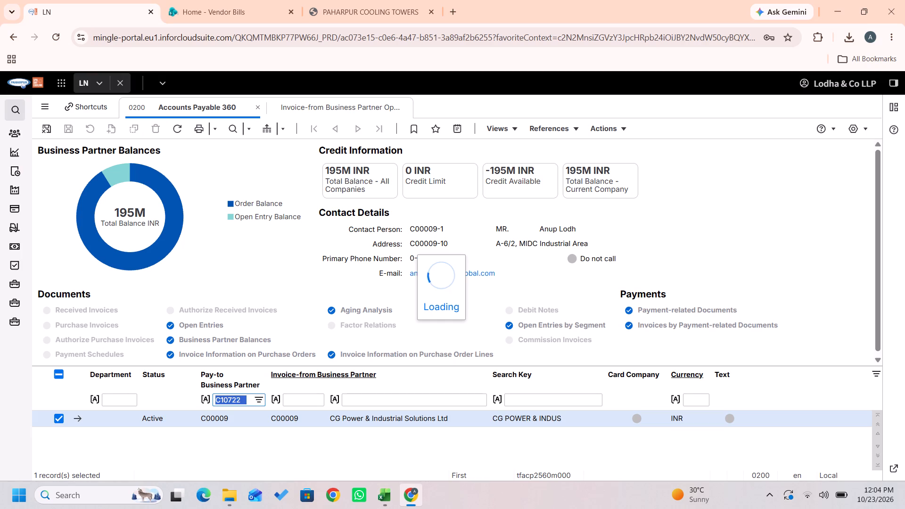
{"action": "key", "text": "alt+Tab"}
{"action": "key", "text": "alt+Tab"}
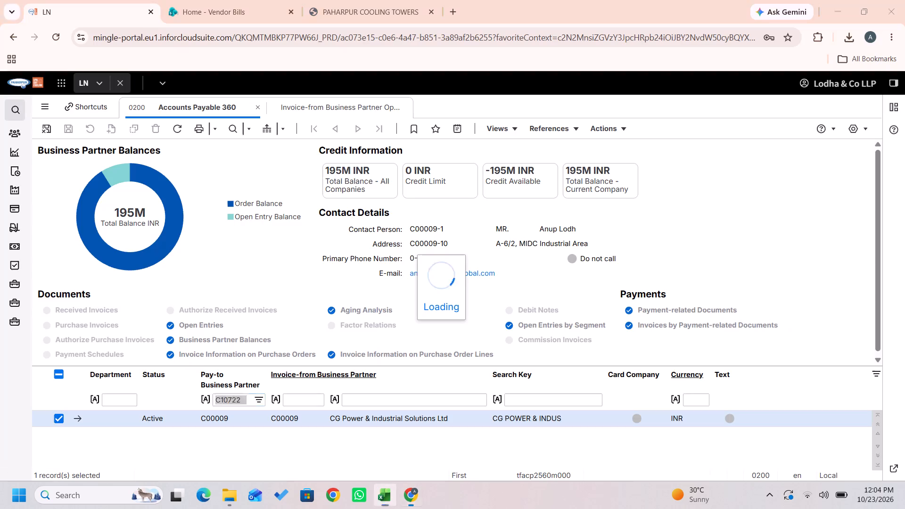
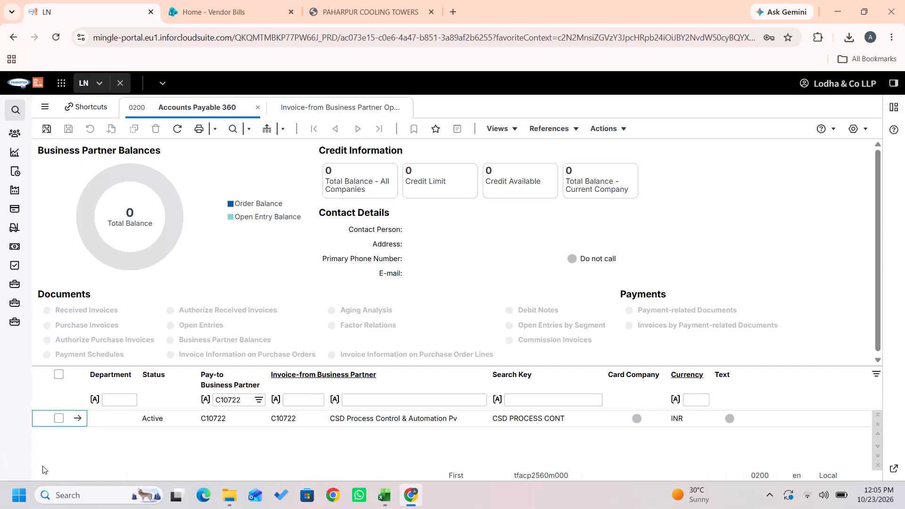
Open the open entries of business partner C10722, CSD Process Control & Automation, from Accounts Payable 360.
{"action": "left_click", "coordinate": [57, 422]}
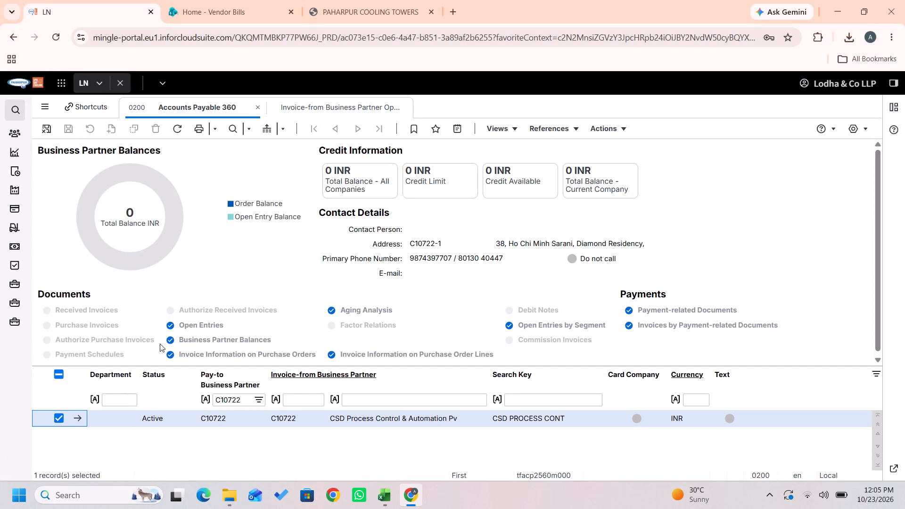
{"action": "left_click", "coordinate": [198, 324]}
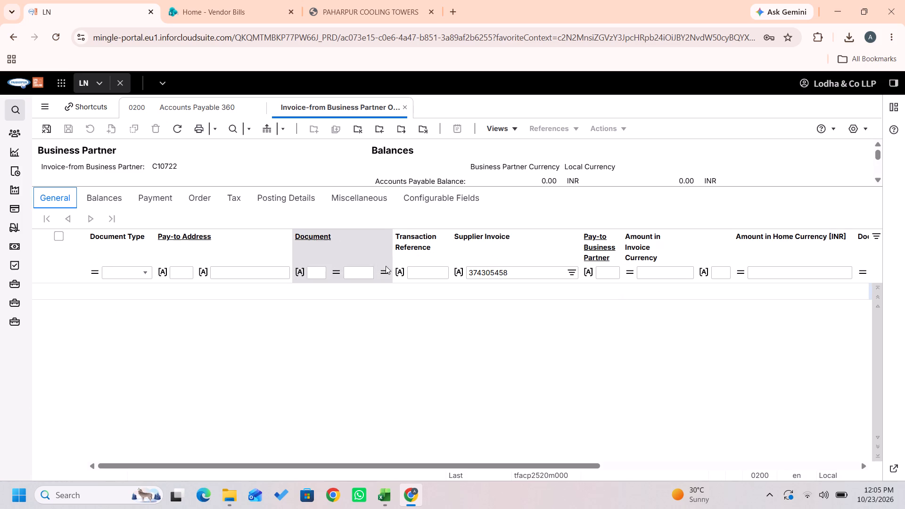
Copy supplier invoice number CSD/012/26-27 from row 32 of the sheet and filter LN's open entries by it.
{"action": "left_click", "coordinate": [529, 274], "text": "alt"}
{"action": "key", "text": "alt+Tab"}
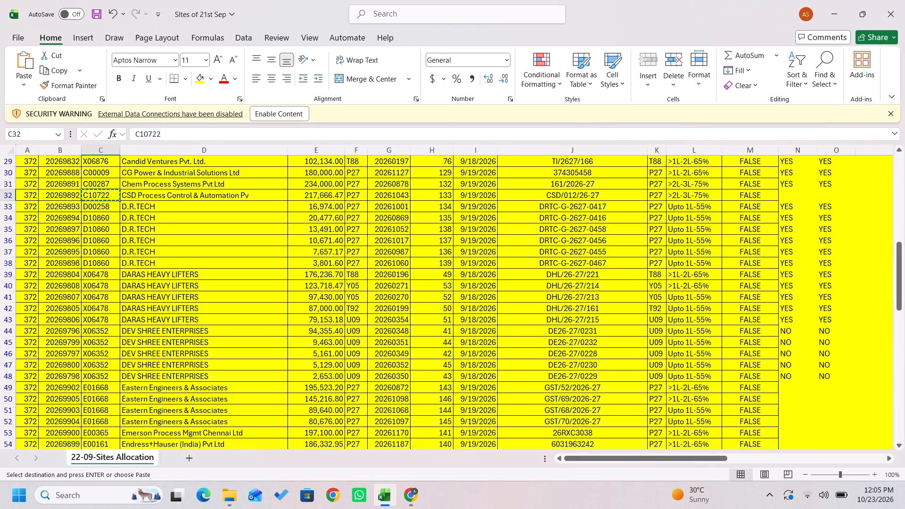
{"action": "key", "text": "Right"}
{"action": "key", "text": "Right"}
{"action": "key", "text": "Right"}
{"action": "key", "text": "Right"}
{"action": "key", "text": "Right"}
{"action": "key", "text": "Right"}
{"action": "key", "text": "Right"}
{"action": "key", "text": "Right"}
{"action": "key", "text": "Left"}
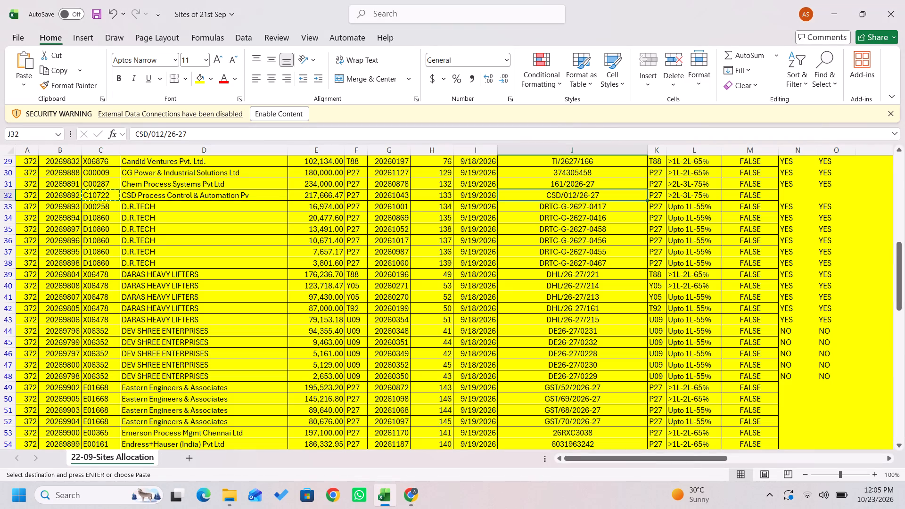
{"action": "key", "text": "ctrl+c"}
{"action": "key", "text": "alt+Tab"}
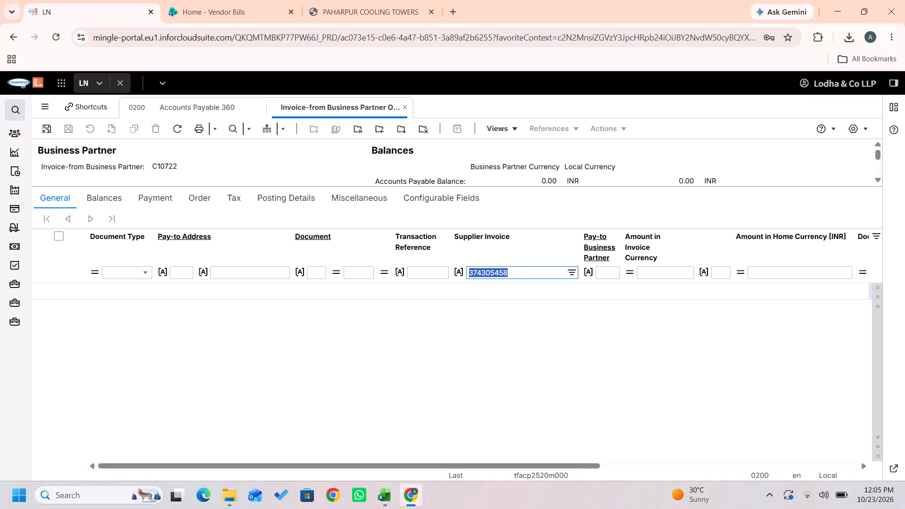
{"action": "key", "text": "ctrl+v"}
{"action": "key", "text": "Return"}
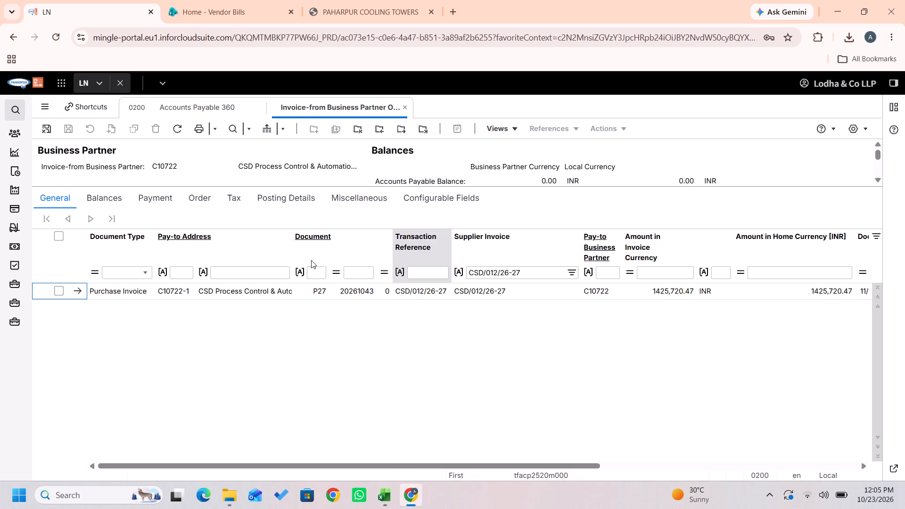
{"action": "left_click", "coordinate": [58, 291]}
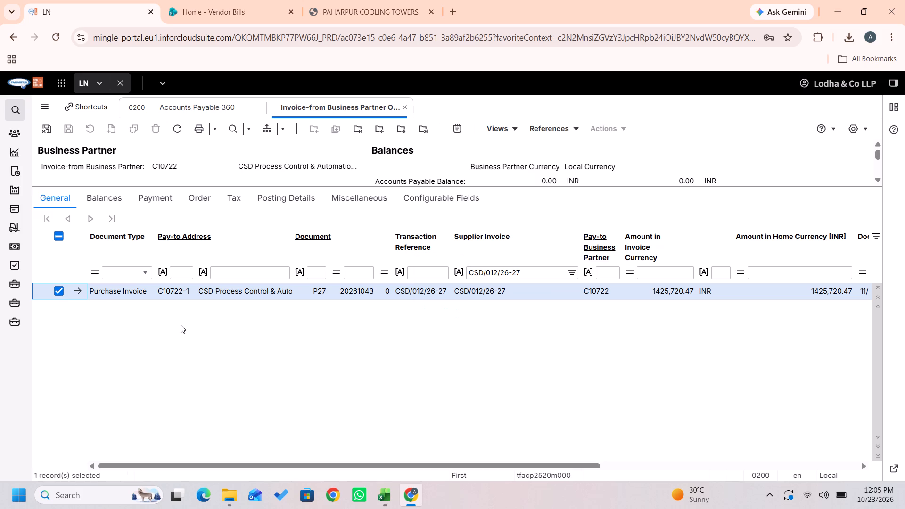
{"action": "key", "text": "alt+Tab"}
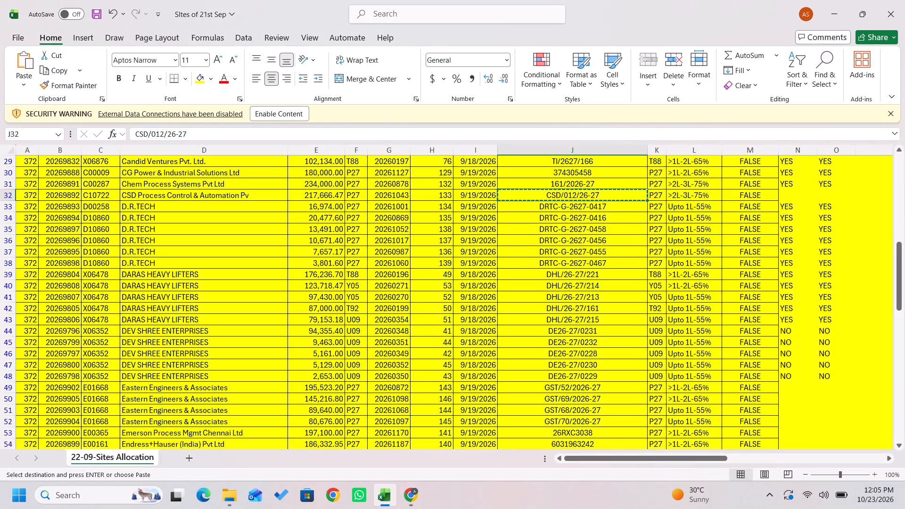
{"action": "key", "text": "Left"}
{"action": "key", "text": "Left"}
{"action": "key", "text": "Left"}
{"action": "key", "text": "Left"}
{"action": "key", "text": "Left"}
{"action": "key", "text": "Right"}
{"action": "key", "text": "Right"}
{"action": "key", "text": "Right"}
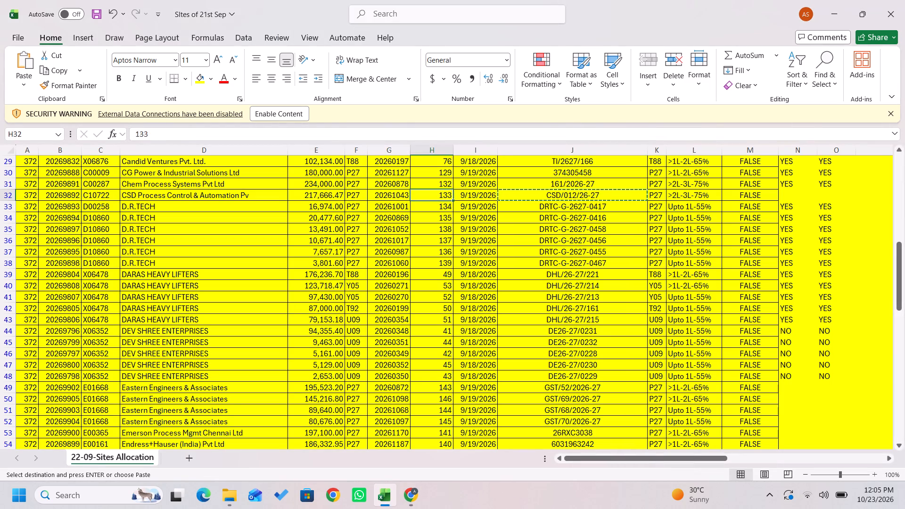
{"action": "key", "text": "Right"}
{"action": "key", "text": "Right"}
{"action": "key", "text": "Right"}
{"action": "key", "text": "Right"}
{"action": "key", "text": "alt+Tab"}
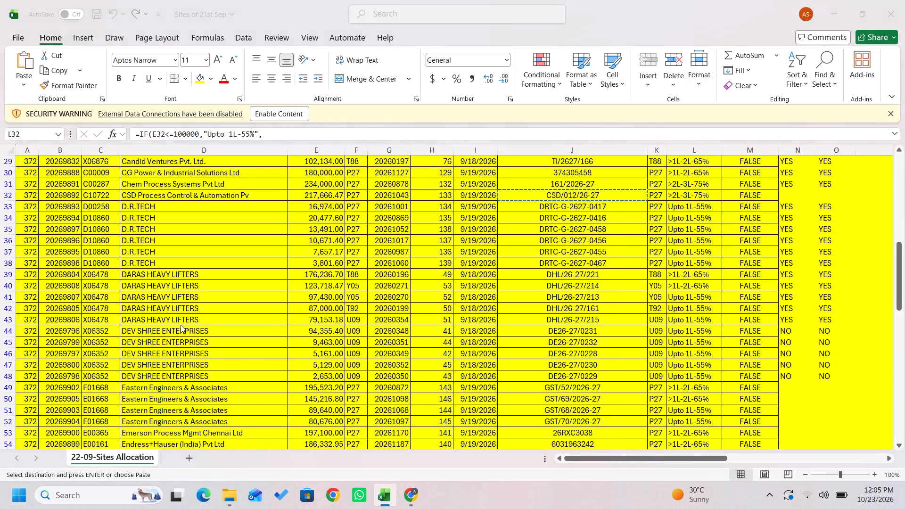
{"action": "key", "text": "shift+g"}
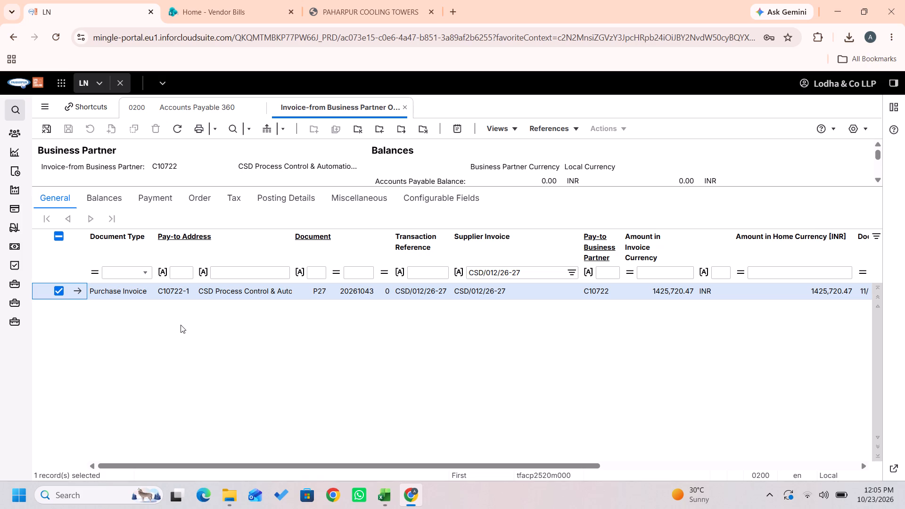
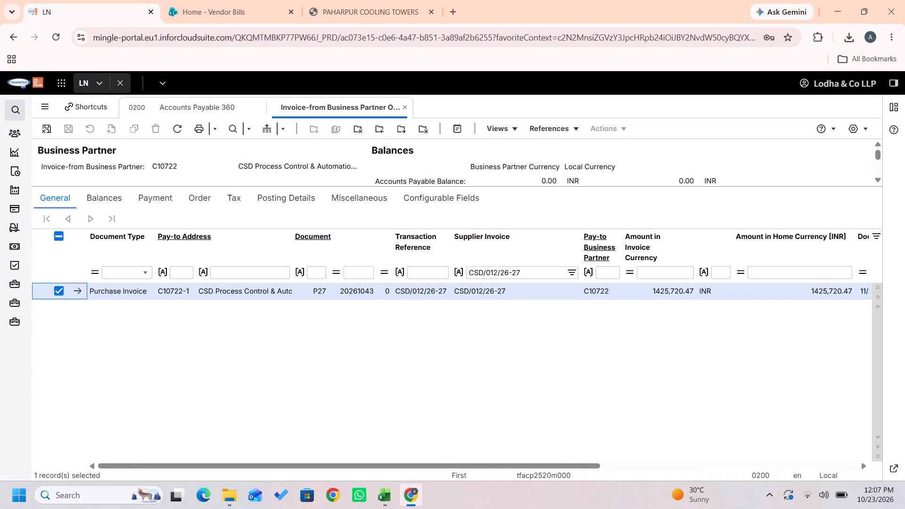
Decline the LN session restart for the broken web server connection.
{"action": "key", "text": "shift+g"}
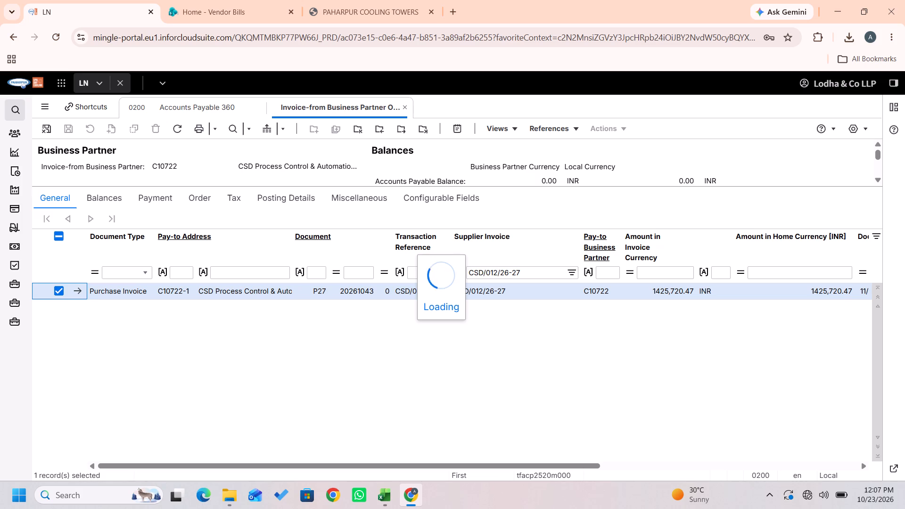
{"action": "left_click", "coordinate": [443, 266]}
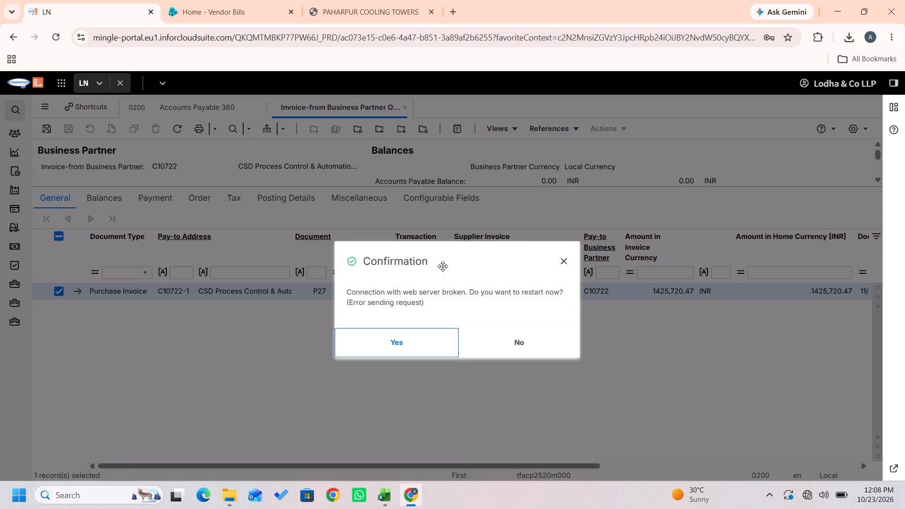
{"action": "left_click", "coordinate": [509, 334]}
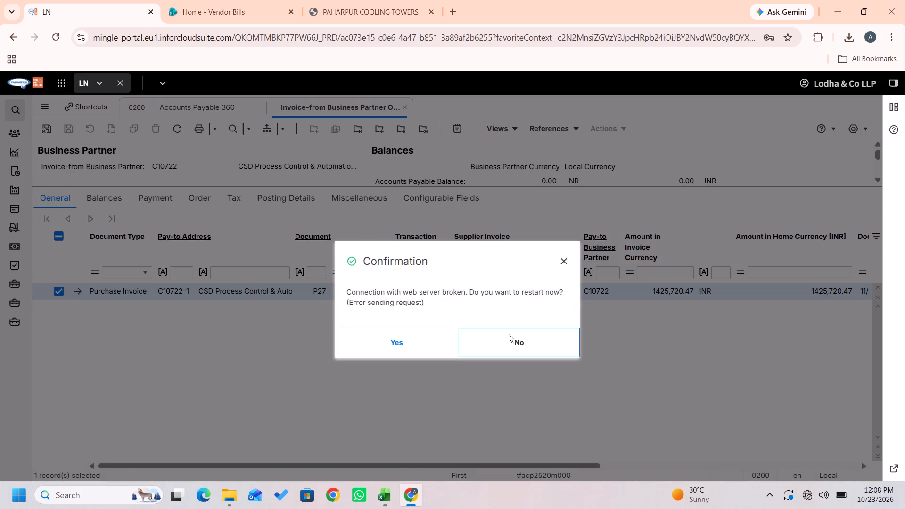
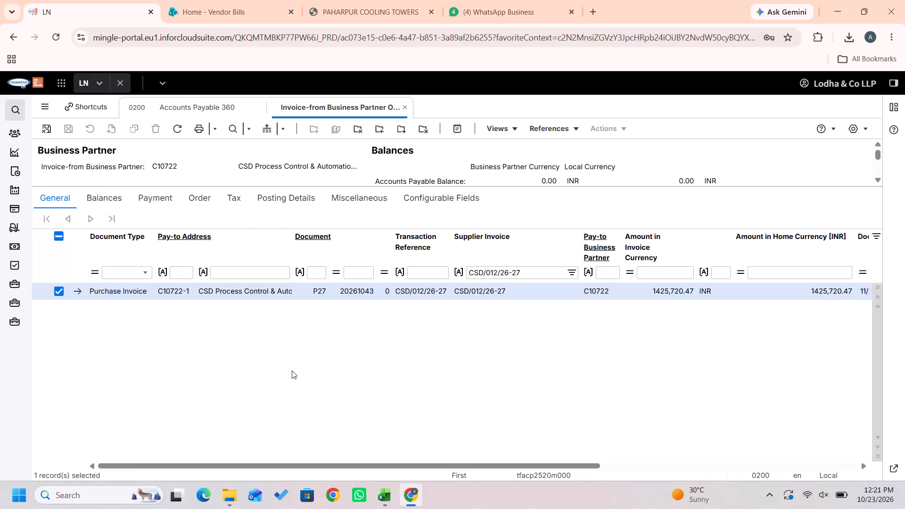
{"action": "left_click", "coordinate": [292, 370]}
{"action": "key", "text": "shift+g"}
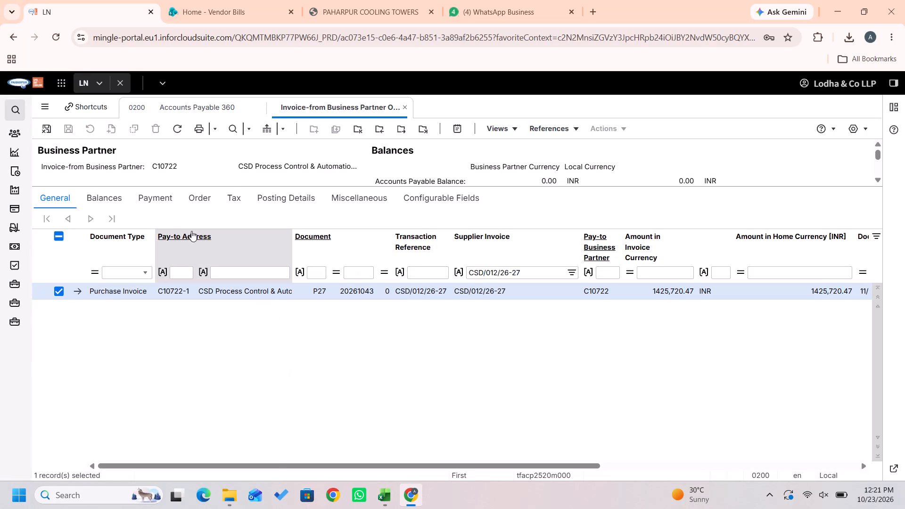
{"action": "left_click", "coordinate": [281, 196]}
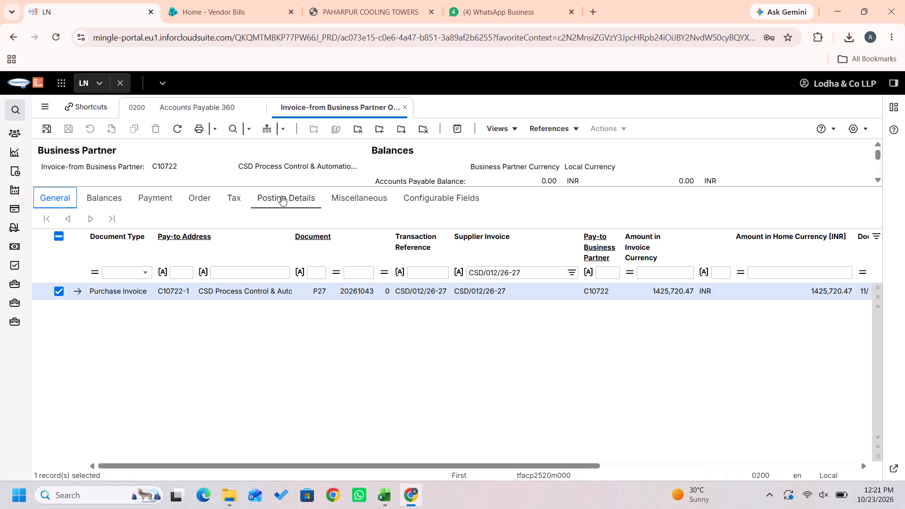
{"action": "left_click", "coordinate": [281, 196]}
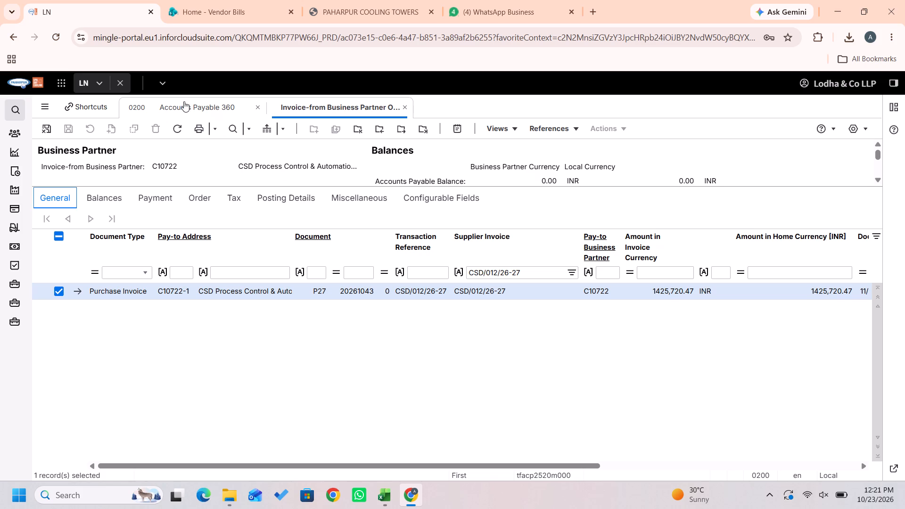
{"action": "left_click", "coordinate": [185, 103]}
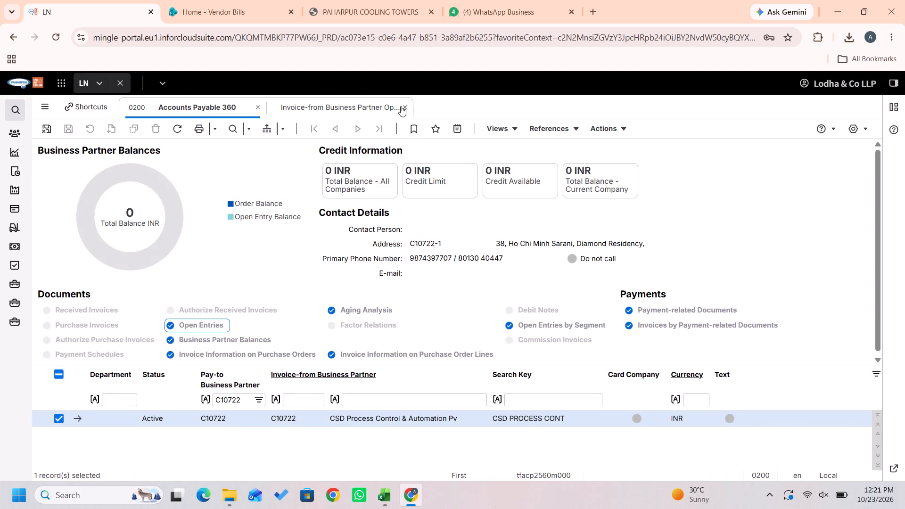
{"action": "left_click", "coordinate": [401, 106]}
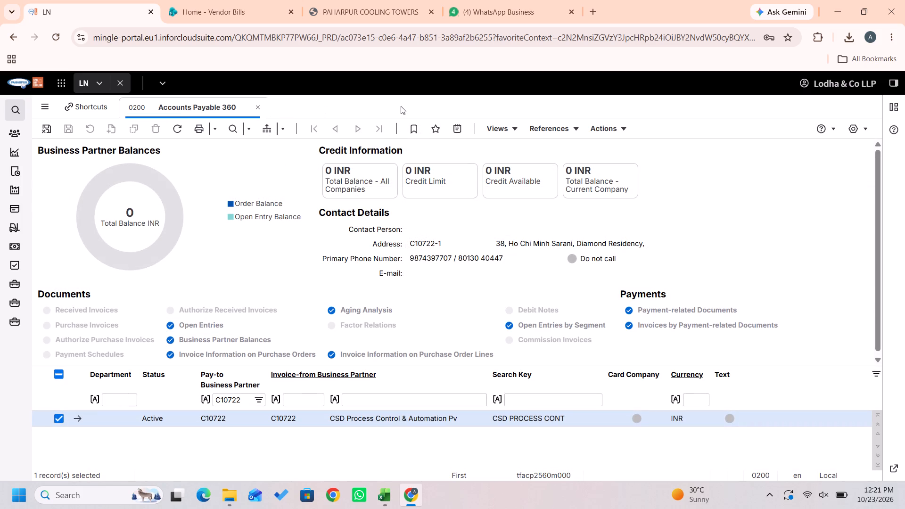
{"action": "left_click", "coordinate": [202, 323]}
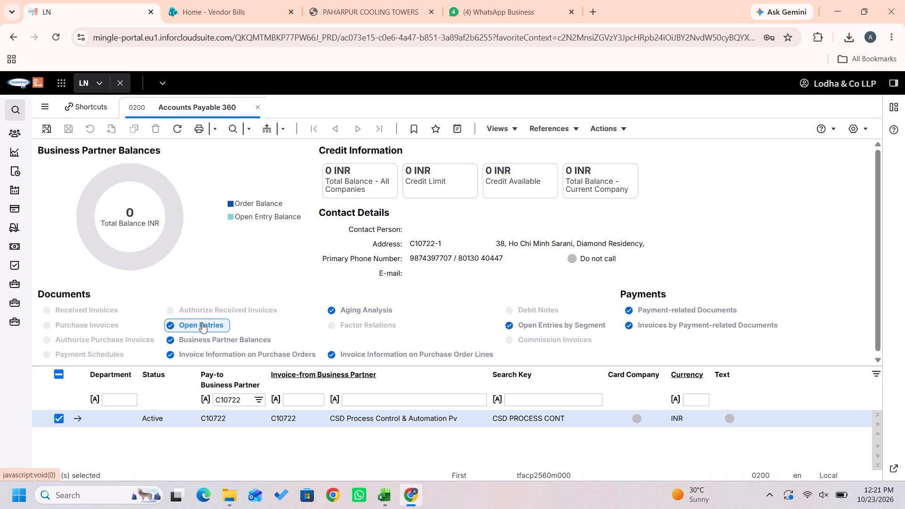
Check row 32 of the sheet against the finalized transaction lines and ledger accounts of invoice CSD/012/26-27 in LN's document history.
{"action": "key", "text": "alt+Tab"}
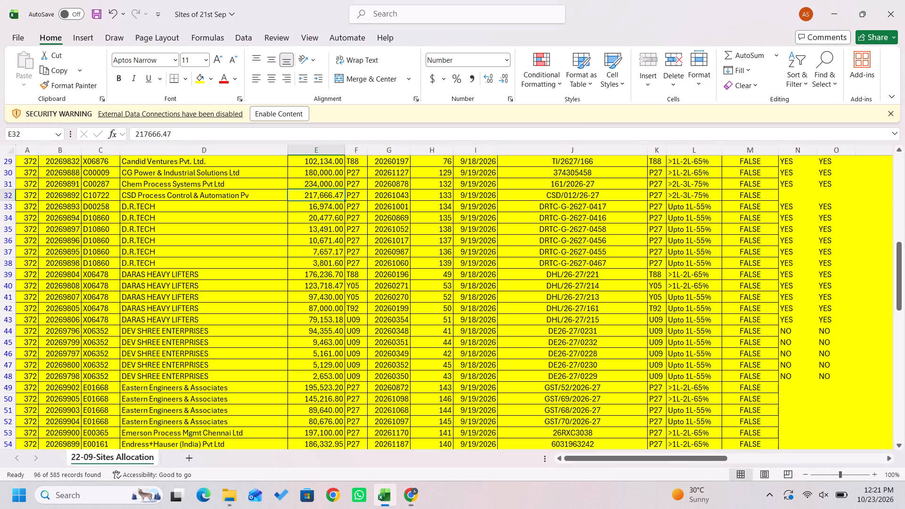
{"action": "key", "text": "Right"}
{"action": "key", "text": "Right"}
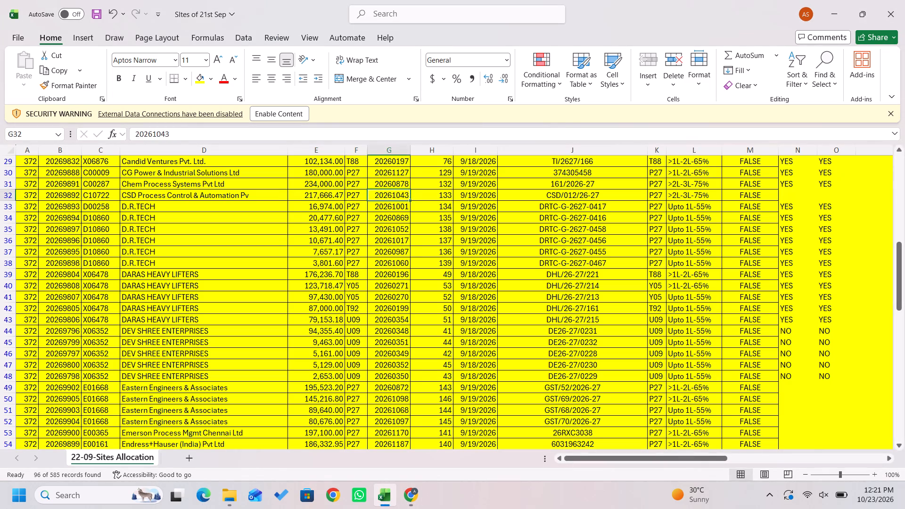
{"action": "key", "text": "Right"}
{"action": "key", "text": "Right"}
{"action": "key", "text": "Right"}
{"action": "key", "text": "alt+Tab"}
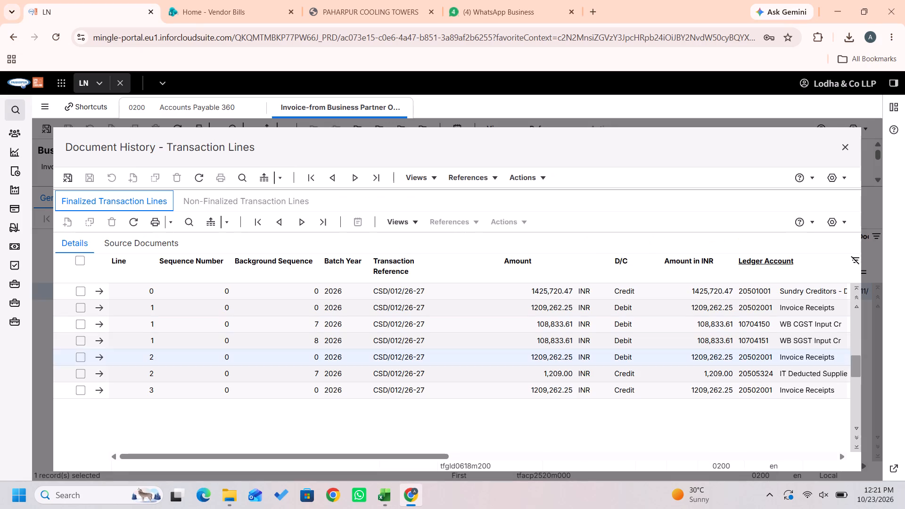
{"action": "scroll", "coordinate": [591, 365], "scroll_direction": "left", "scroll_amount": 1}
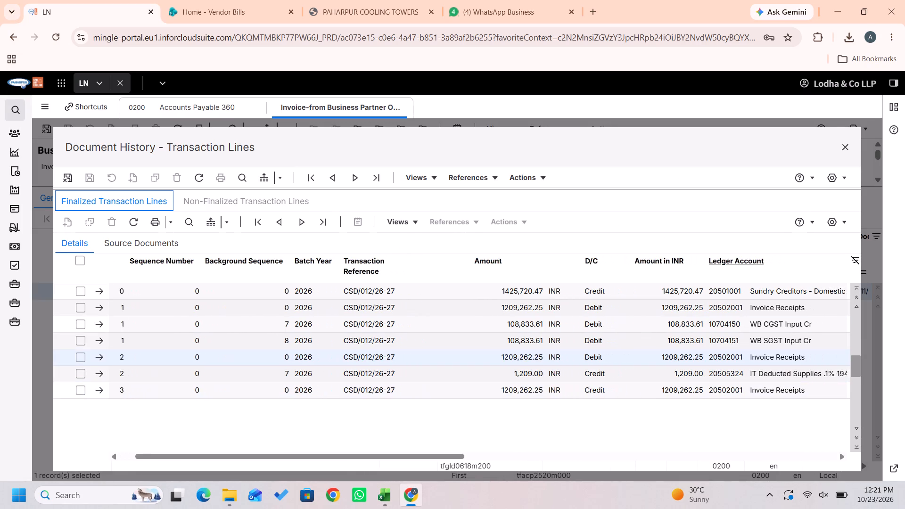
{"action": "scroll", "coordinate": [591, 365], "scroll_direction": "left", "scroll_amount": 1}
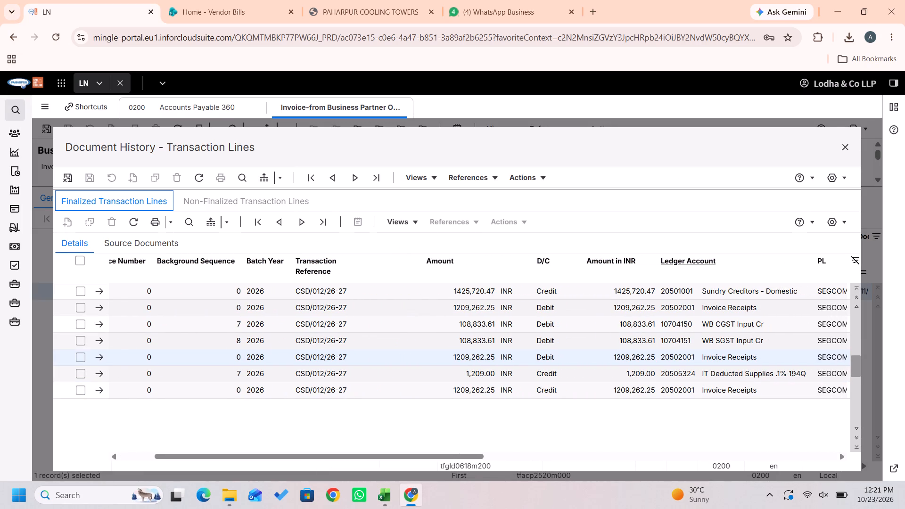
Fill row 32's check columns N, O, Q and S with YES and its TDS section with 194Q, copied down from row 31.
{"action": "key", "text": "alt+Tab"}
{"action": "key", "text": "Right"}
{"action": "key", "text": "Right"}
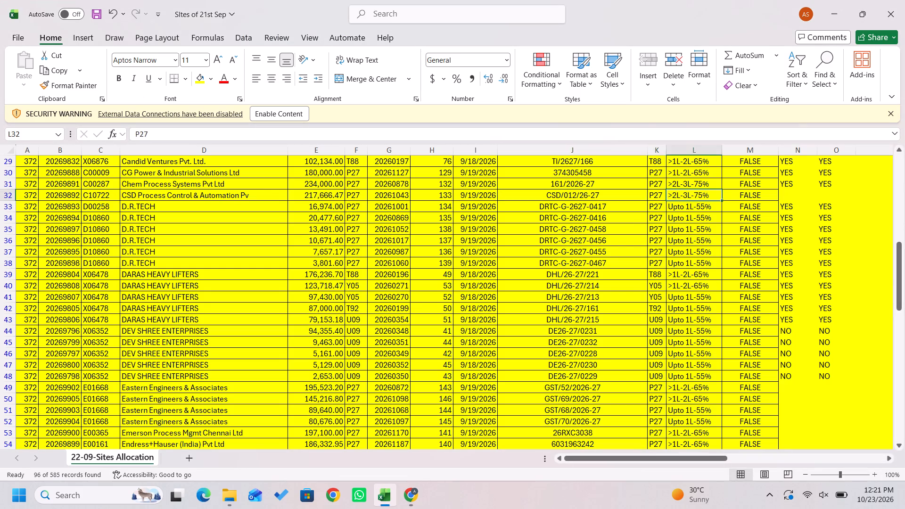
{"action": "key", "text": "Right"}
{"action": "key", "text": "Up"}
{"action": "key", "text": "Right"}
{"action": "key", "text": "shift+Down"}
{"action": "key", "text": "shift+Right"}
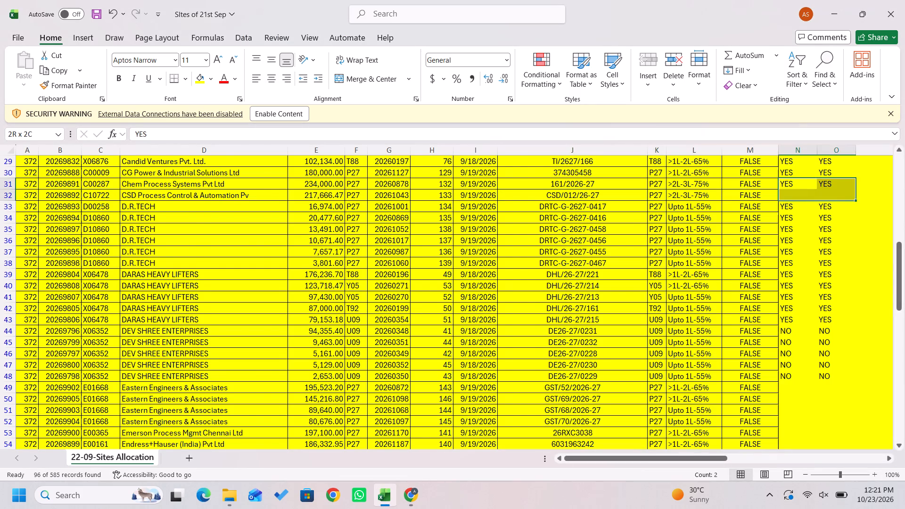
{"action": "key", "text": "shift+Right"}
{"action": "key", "text": "shift+Right"}
{"action": "key", "text": "shift+Right"}
{"action": "key", "text": "shift+Right"}
{"action": "key", "text": "shift+Right"}
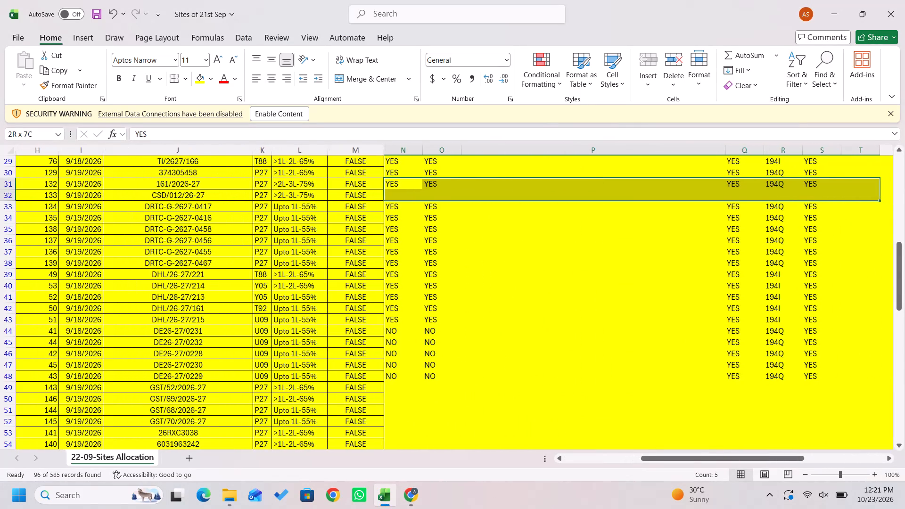
{"action": "key", "text": "shift+Left"}
{"action": "key", "text": "ctrl+d"}
Look through the check columns below row 48 of the Sites Allocation sheet for invoices still left unfilled.
{"action": "key", "text": "ctrl+Down"}
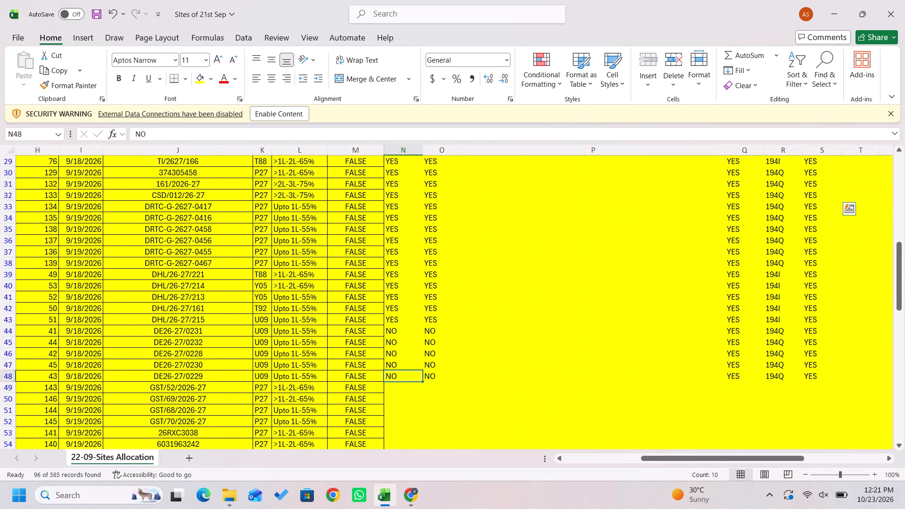
{"action": "key", "text": "Down"}
{"action": "key", "text": "Down"}
{"action": "key", "text": "Down"}
{"action": "key", "text": "Up"}
{"action": "key", "text": "Up"}
{"action": "key", "text": "Up"}
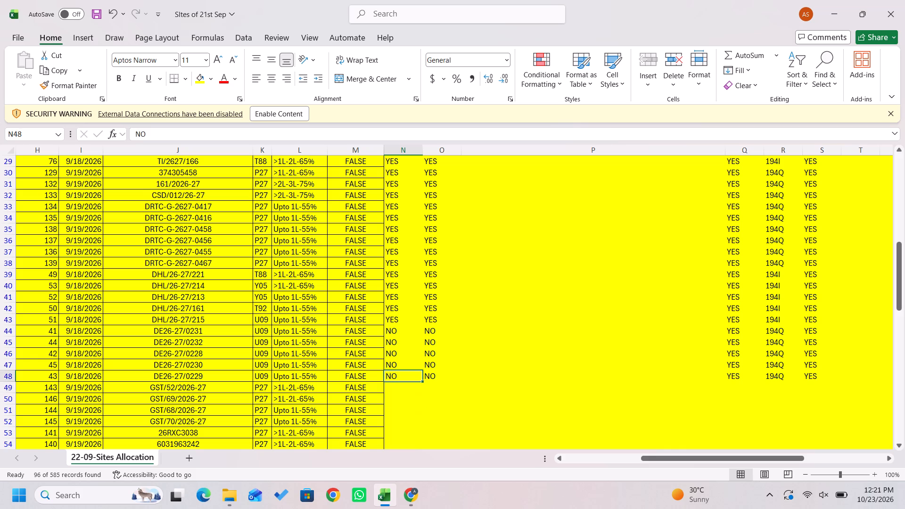
{"action": "key", "text": "Down"}
{"action": "key", "text": "Down"}
{"action": "key", "text": "Down"}
{"action": "key", "text": "Down"}
{"action": "key", "text": "Down"}
{"action": "key", "text": "Down"}
{"action": "key", "text": "Down"}
{"action": "key", "text": "Down"}
{"action": "key", "text": "Down"}
{"action": "key", "text": "Down"}
{"action": "key", "text": "Down"}
{"action": "key", "text": "Down"}
{"action": "key", "text": "Down"}
{"action": "key", "text": "Down"}
{"action": "key", "text": "Down"}
{"action": "key", "text": "Down"}
{"action": "key", "text": "Down"}
{"action": "key", "text": "Down"}
{"action": "key", "text": "Down"}
{"action": "key", "text": "Down"}
{"action": "key", "text": "Down"}
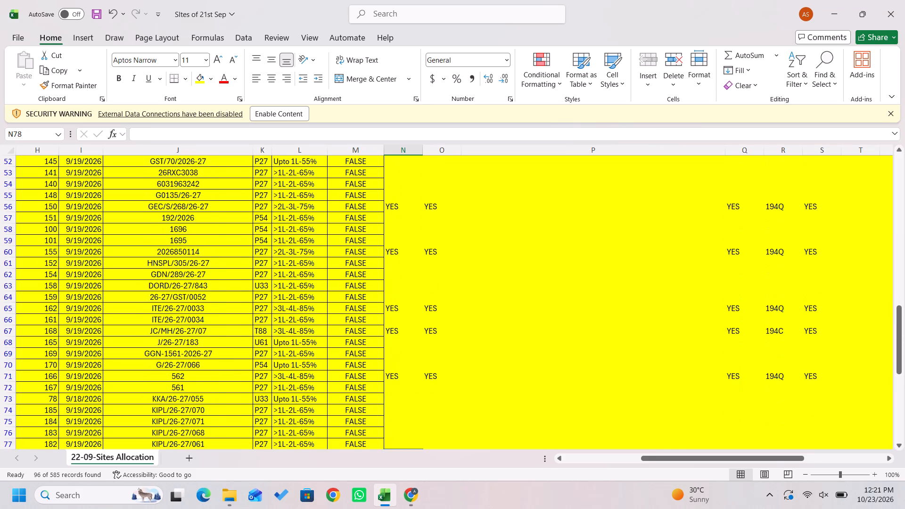
{"action": "key", "text": "Down"}
{"action": "key", "text": "Down"}
{"action": "key", "text": "Down"}
{"action": "key", "text": "Down"}
{"action": "key", "text": "Down"}
{"action": "key", "text": "Down"}
{"action": "key", "text": "Down"}
{"action": "key", "text": "Down"}
{"action": "key", "text": "Down"}
{"action": "key", "text": "Down"}
{"action": "key", "text": "Down"}
{"action": "key", "text": "Down"}
{"action": "key", "text": "Down"}
{"action": "key", "text": "Down"}
{"action": "key", "text": "Down"}
{"action": "key", "text": "Down"}
{"action": "key", "text": "Down"}
{"action": "key", "text": "Down"}
{"action": "key", "text": "Down"}
{"action": "key", "text": "Down"}
{"action": "key", "text": "Down"}
{"action": "key", "text": "Down"}
{"action": "key", "text": "Down"}
{"action": "key", "text": "Down"}
{"action": "key", "text": "Down"}
{"action": "key", "text": "Down"}
{"action": "key", "text": "Down"}
{"action": "key", "text": "Down"}
{"action": "key", "text": "Down"}
{"action": "key", "text": "Down"}
{"action": "key", "text": "Down"}
{"action": "key", "text": "Down"}
{"action": "key", "text": "Down"}
{"action": "key", "text": "Down"}
{"action": "key", "text": "Down"}
{"action": "key", "text": "Down"}
{"action": "key", "text": "Down"}
{"action": "key", "text": "Down"}
{"action": "key", "text": "Down"}
{"action": "key", "text": "Down"}
{"action": "key", "text": "Down"}
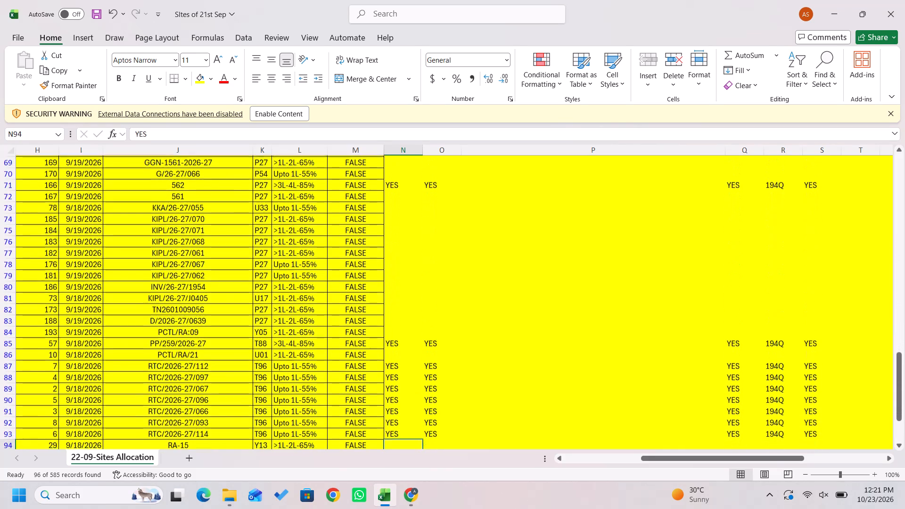
{"action": "key", "text": "Up"}
{"action": "key", "text": "Up"}
{"action": "key", "text": "Up"}
{"action": "key", "text": "Up"}
{"action": "key", "text": "Up"}
{"action": "key", "text": "Up"}
{"action": "key", "text": "Up"}
{"action": "key", "text": "Up"}
{"action": "key", "text": "Up"}
{"action": "key", "text": "Up"}
{"action": "key", "text": "Up"}
{"action": "key", "text": "Up"}
{"action": "key", "text": "Up"}
{"action": "key", "text": "Up"}
{"action": "key", "text": "Up"}
{"action": "key", "text": "Up"}
{"action": "key", "text": "Up"}
{"action": "key", "text": "Up"}
{"action": "key", "text": "Up"}
{"action": "key", "text": "Up"}
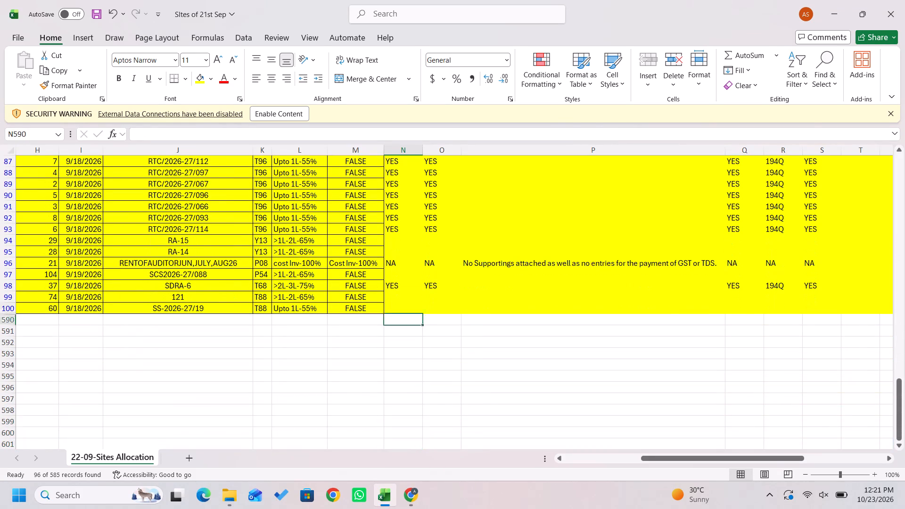
Switch back to LN's document history transaction lines for invoice CSD/012/26-27.
{"action": "key", "text": "alt+Tab"}
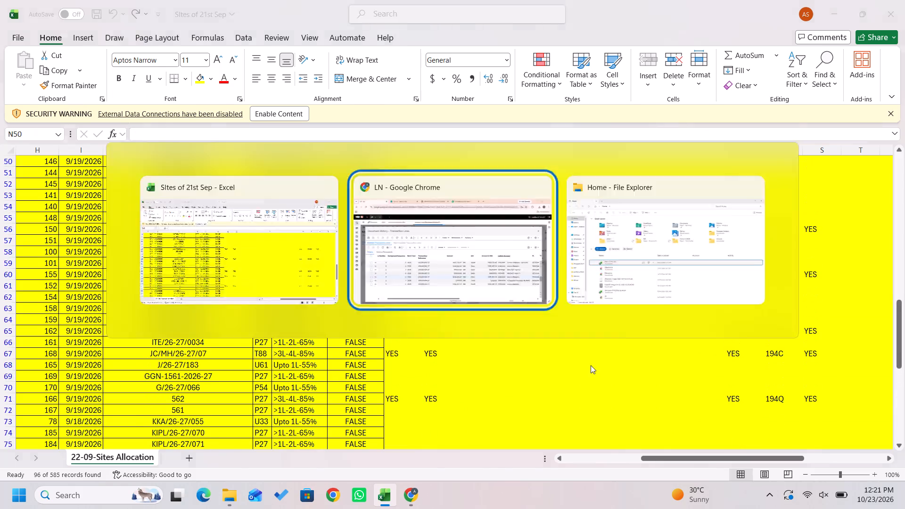
{"action": "key", "text": "alt+Tab"}
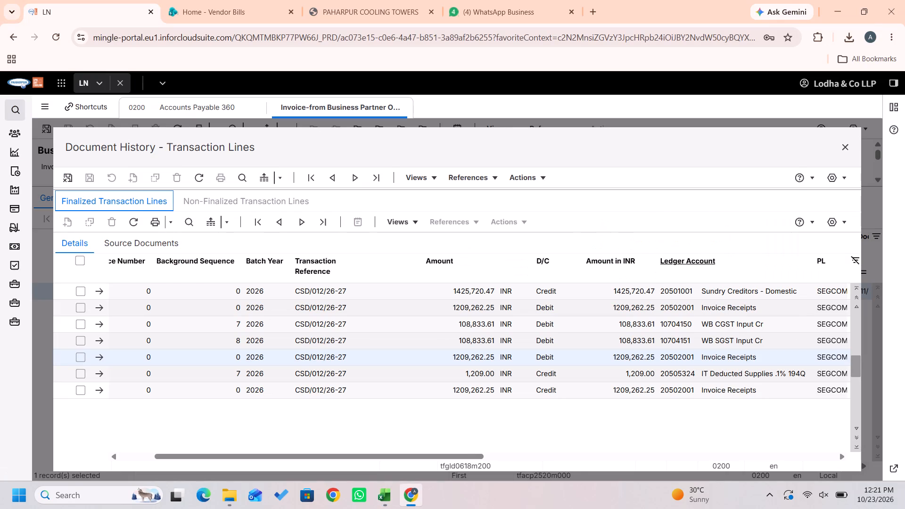
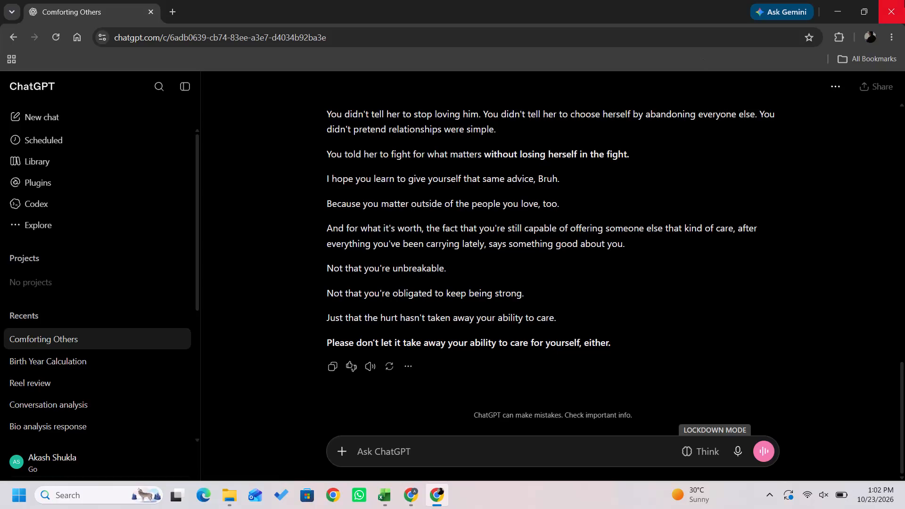
Close the ChatGPT browser window.
{"action": "left_click", "coordinate": [904, 0]}
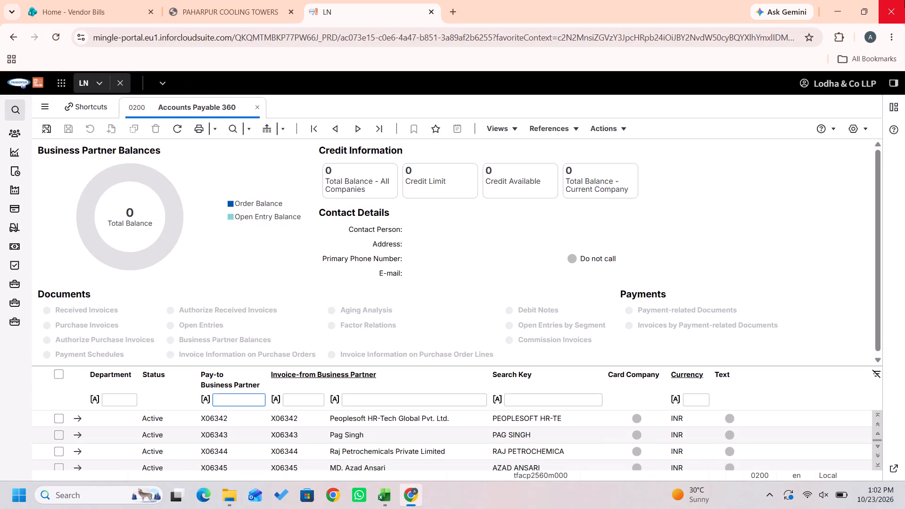
Switch to the Excel allocation sheet and examine the check columns around rows 48 to 50 for the next unaudited payment.
{"action": "key", "text": "alt+Tab"}
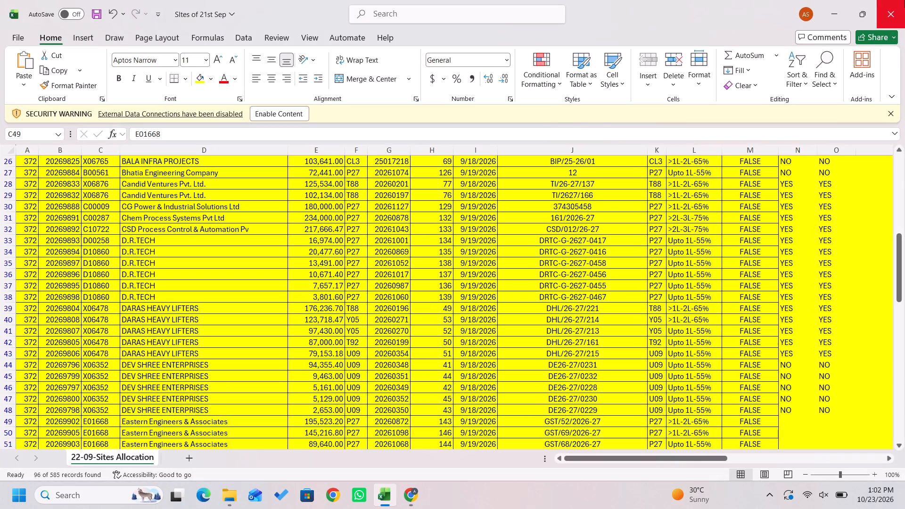
{"action": "key", "text": "Down"}
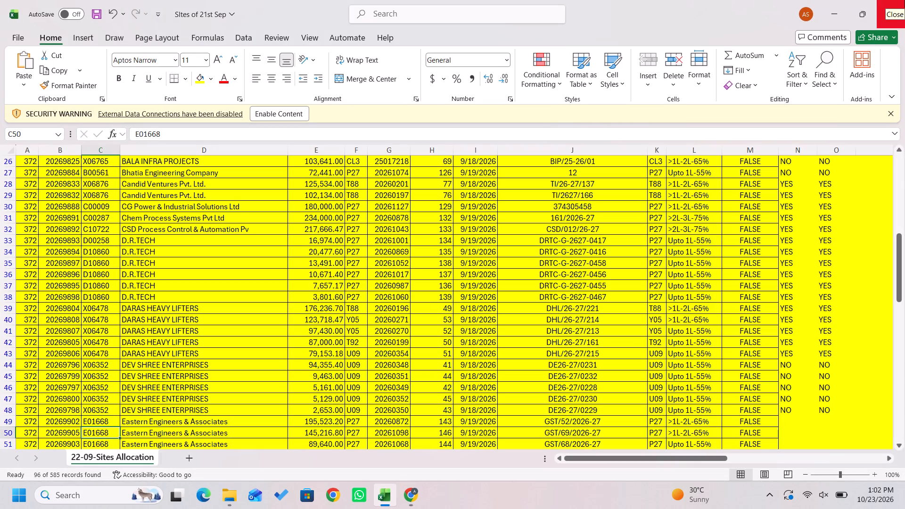
{"action": "key", "text": "Right"}
{"action": "key", "text": "Right"}
{"action": "key", "text": "Right"}
{"action": "key", "text": "Right"}
{"action": "key", "text": "Right"}
{"action": "key", "text": "Right"}
{"action": "key", "text": "Right"}
{"action": "key", "text": "Right"}
{"action": "key", "text": "Right"}
{"action": "key", "text": "Right"}
{"action": "key", "text": "Right"}
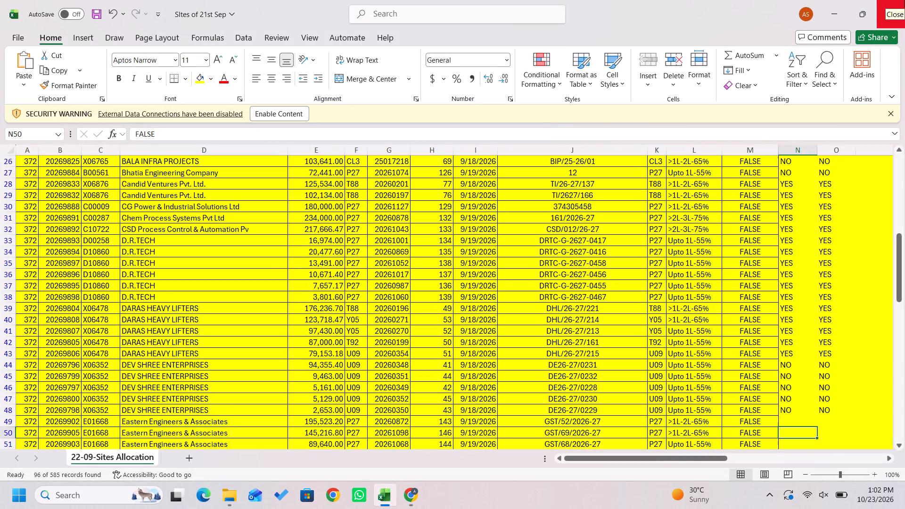
{"action": "key", "text": "Left"}
{"action": "key", "text": "Up"}
{"action": "key", "text": "Right"}
{"action": "key", "text": "Up"}
{"action": "key", "text": "Left"}
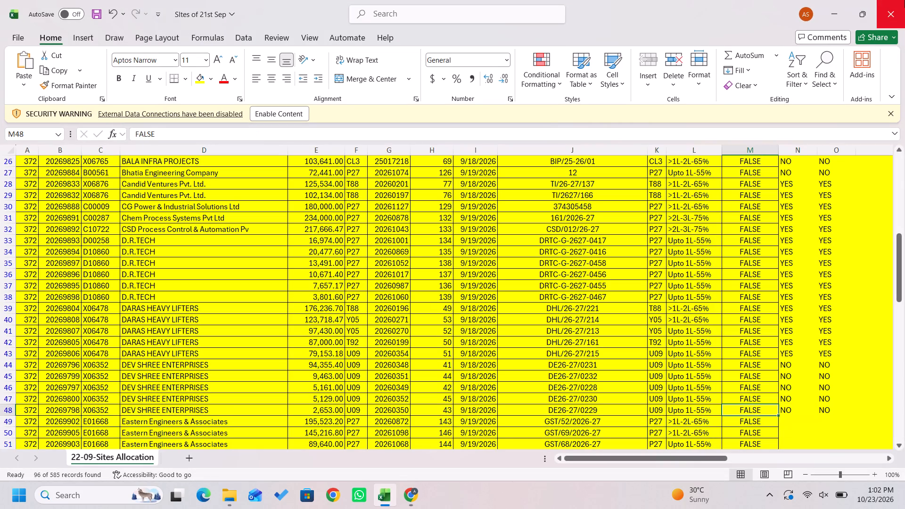
Copy partner code E01668 from row 49, filter LN's Accounts Payable 360 by that pay-to partner, and select Eastern Engineers & Associates.
{"action": "key", "text": "Left"}
{"action": "key", "text": "Down"}
{"action": "key", "text": "Left"}
{"action": "key", "text": "Left"}
{"action": "key", "text": "Left"}
{"action": "key", "text": "Left"}
{"action": "key", "text": "Left"}
{"action": "key", "text": "Left"}
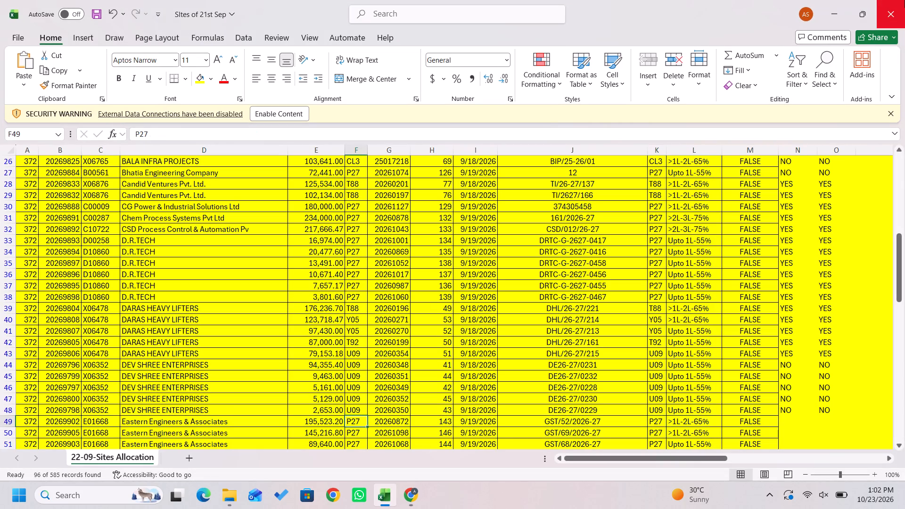
{"action": "key", "text": "Left"}
{"action": "key", "text": "Left"}
{"action": "key", "text": "Left"}
{"action": "key", "text": "ctrl+c"}
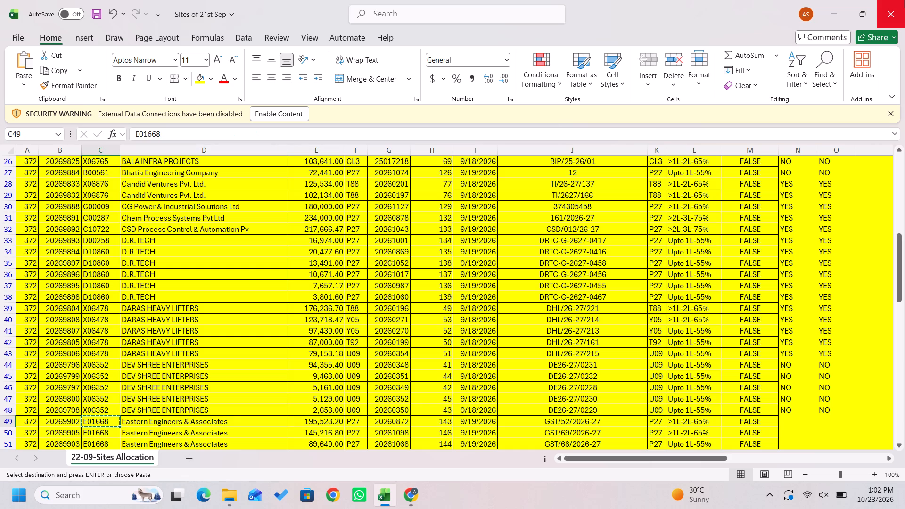
{"action": "key", "text": "alt+Tab"}
{"action": "key", "text": "ctrl+v"}
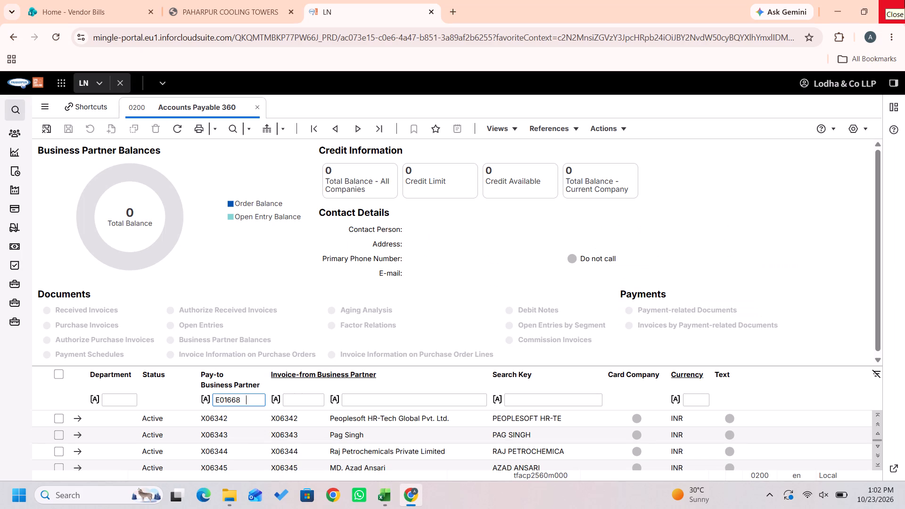
{"action": "key", "text": "Return"}
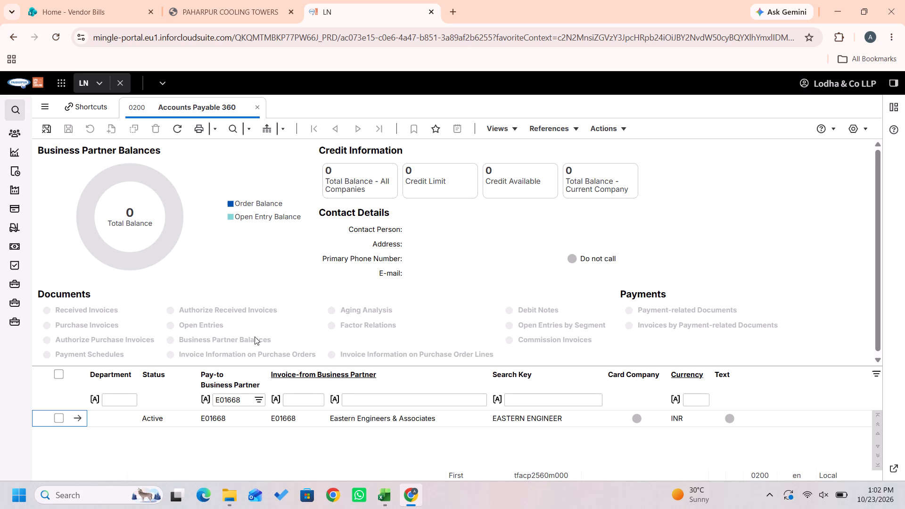
{"action": "left_click", "coordinate": [59, 417]}
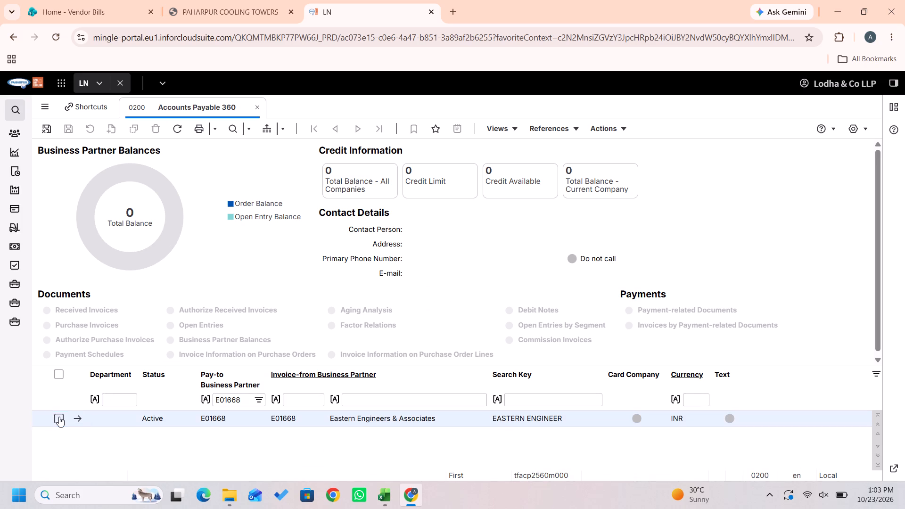
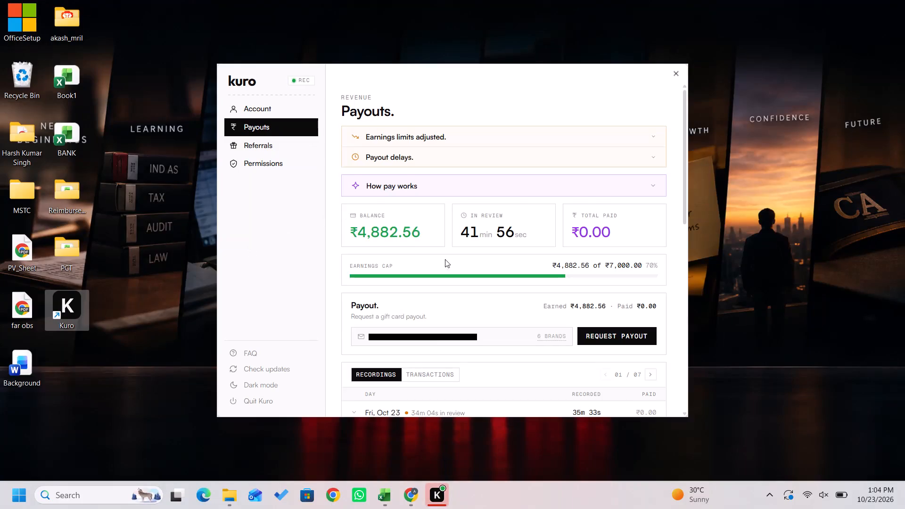
Examine the Fri, Oct 23 recordings and their review status on the Kuro Payouts page.
{"action": "scroll", "coordinate": [457, 290], "scroll_direction": "down", "scroll_amount": 2}
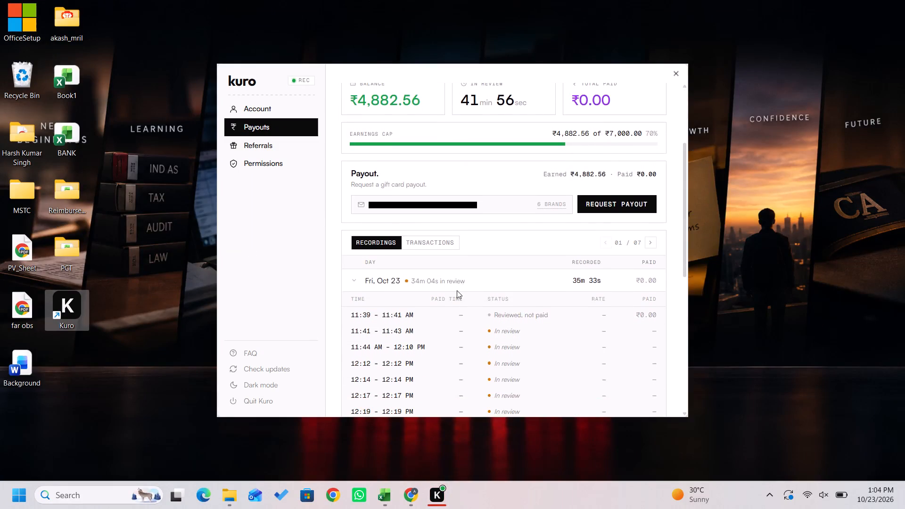
{"action": "scroll", "coordinate": [457, 290], "scroll_direction": "down", "scroll_amount": 2}
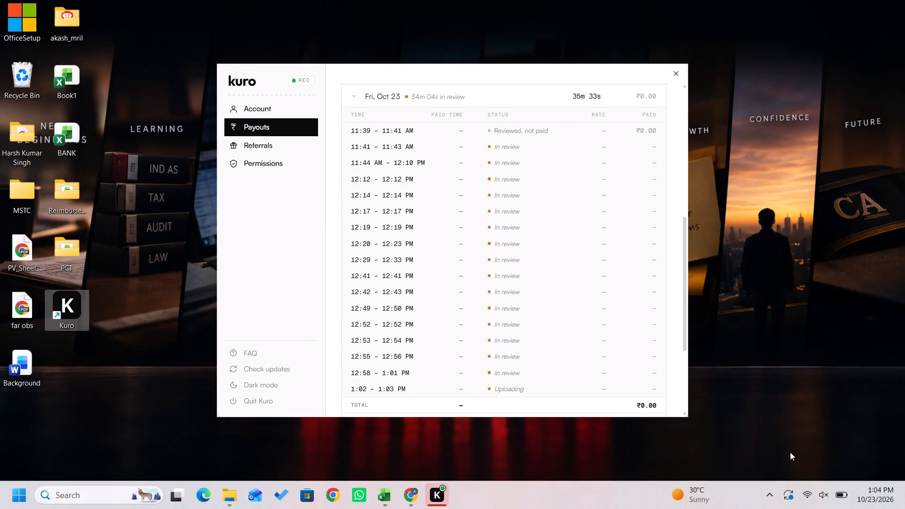
Switch the Wi-Fi connection from Galaxy A22 5G0309 to the S23 phone hotspot, keeping automatic connection enabled.
{"action": "left_click", "coordinate": [831, 496]}
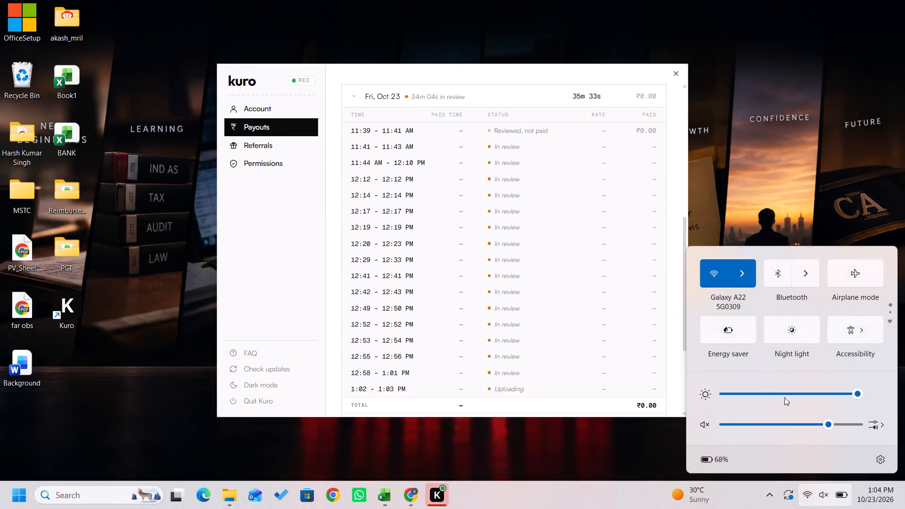
{"action": "left_click", "coordinate": [737, 283]}
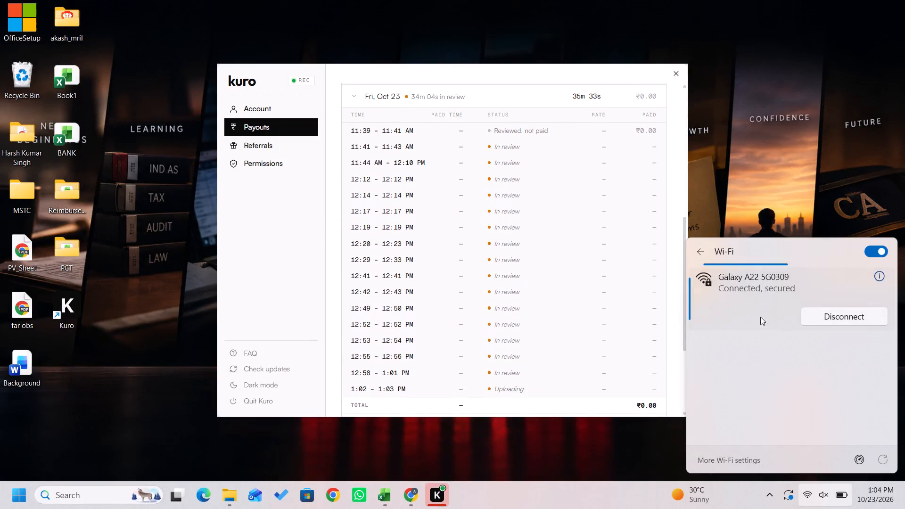
{"action": "scroll", "coordinate": [776, 351], "scroll_direction": "up", "scroll_amount": 3}
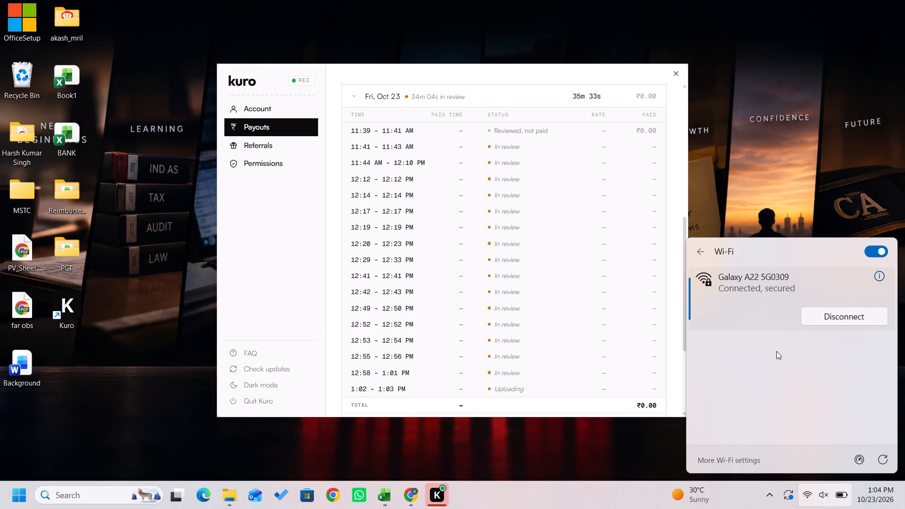
{"action": "left_click", "coordinate": [780, 340]}
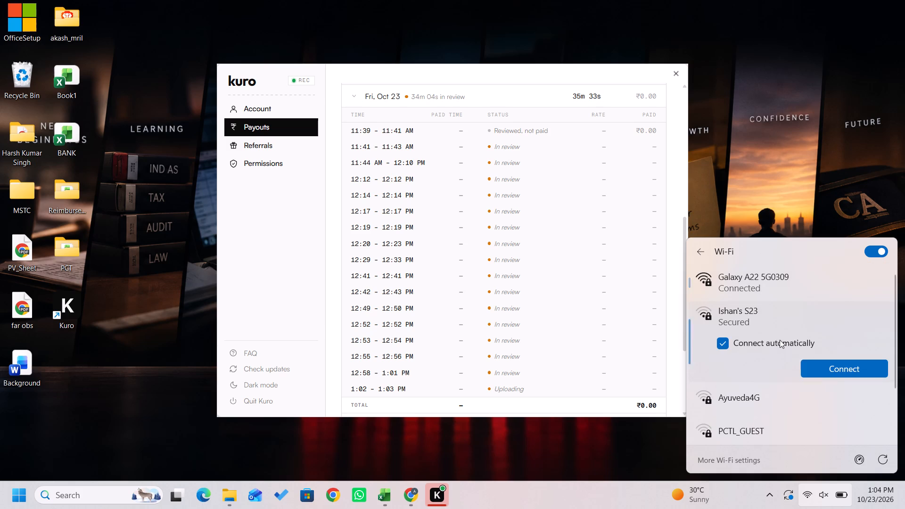
{"action": "left_click", "coordinate": [846, 376]}
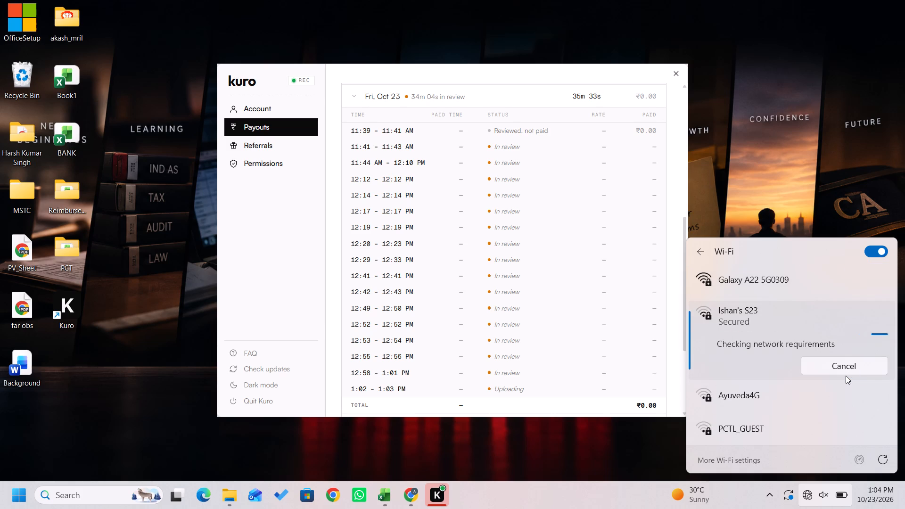
{"action": "left_click", "coordinate": [749, 196]}
Examine the daily recordings list and its review statuses on the Payouts page, and close the Kuro window.
{"action": "scroll", "coordinate": [602, 220], "scroll_direction": "down", "scroll_amount": 1}
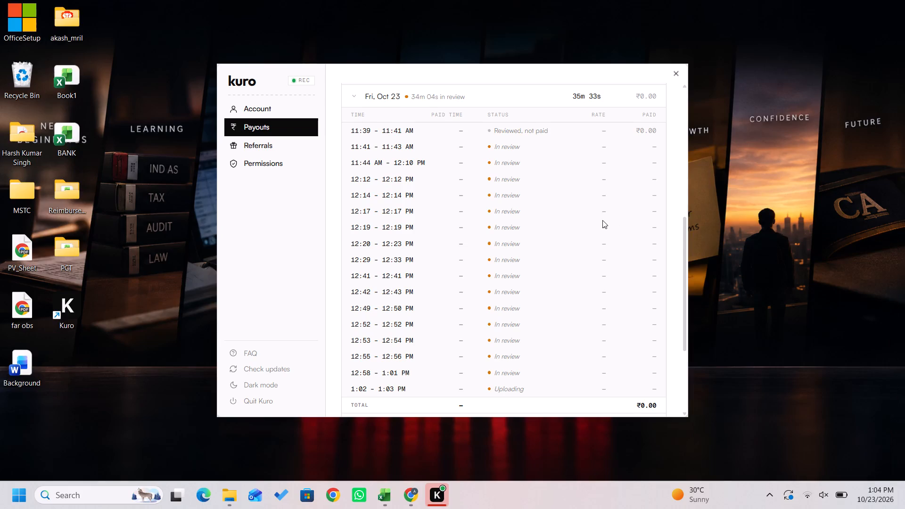
{"action": "scroll", "coordinate": [602, 220], "scroll_direction": "down", "scroll_amount": 1}
{"action": "scroll", "coordinate": [602, 219], "scroll_direction": "up", "scroll_amount": 2}
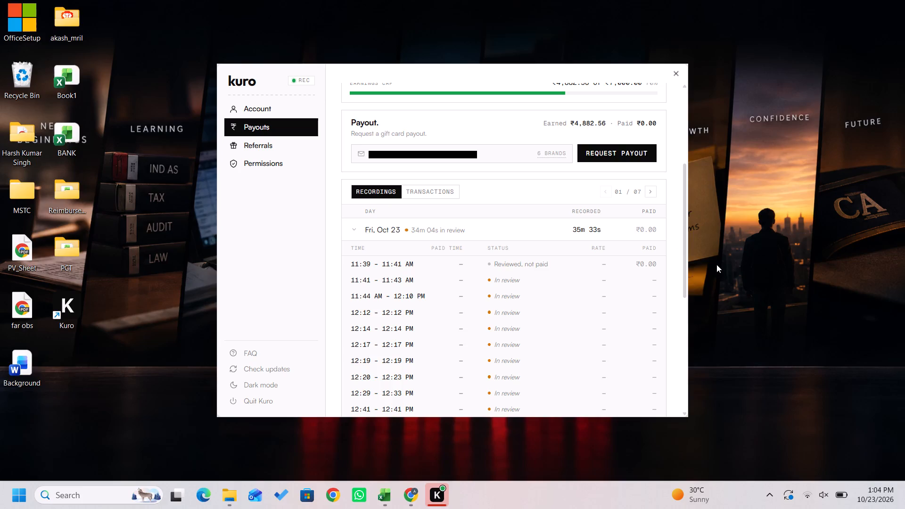
{"action": "scroll", "coordinate": [577, 322], "scroll_direction": "down", "scroll_amount": 5}
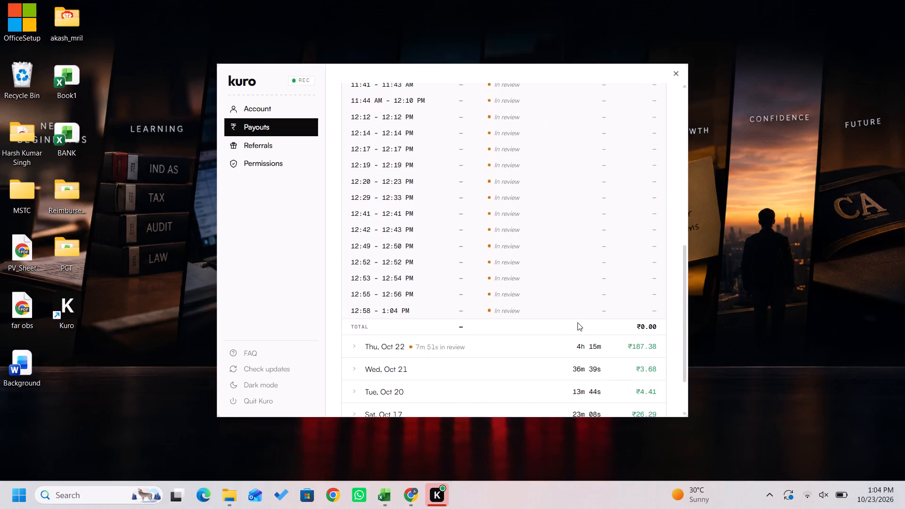
{"action": "scroll", "coordinate": [577, 322], "scroll_direction": "down", "scroll_amount": 1}
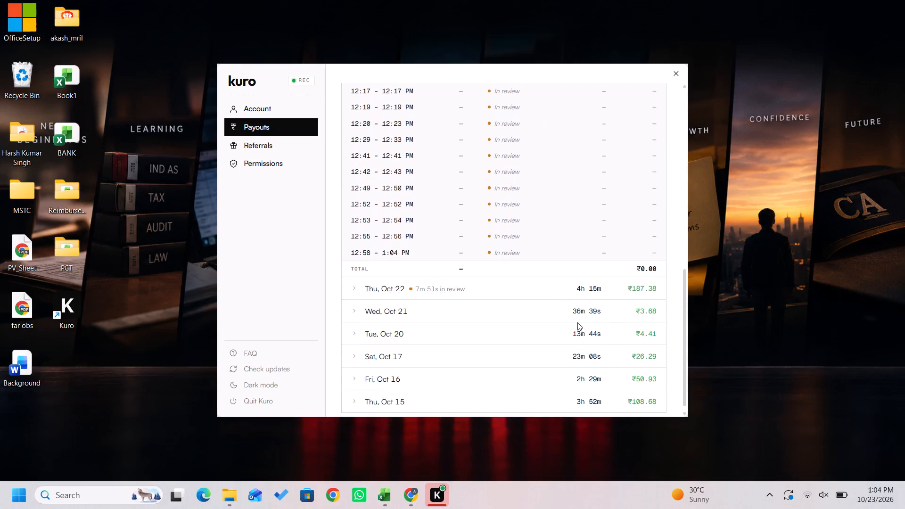
{"action": "scroll", "coordinate": [577, 322], "scroll_direction": "up", "scroll_amount": 3}
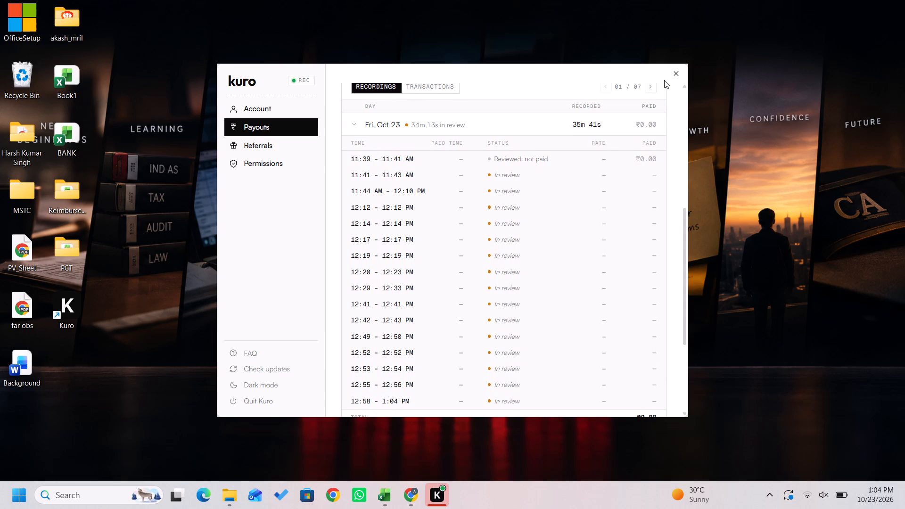
{"action": "left_click", "coordinate": [675, 71]}
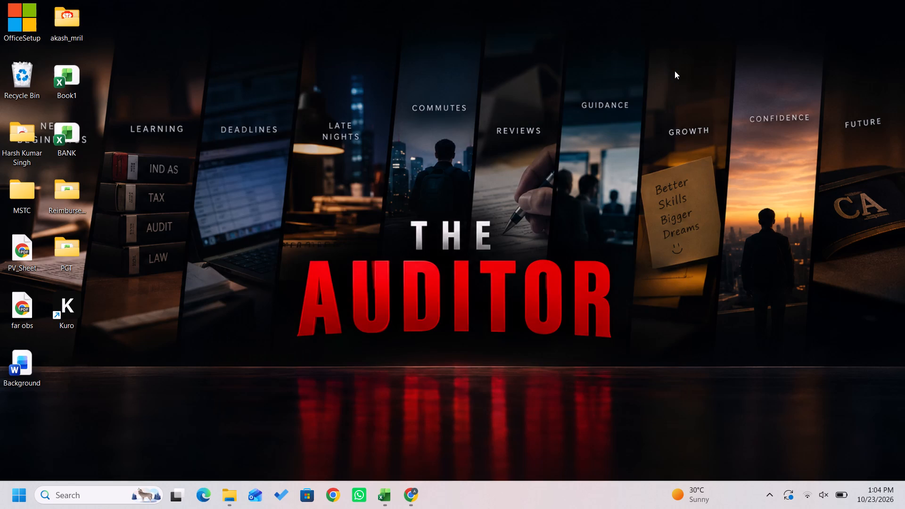
Copy supplier invoice number GST/52/2026-27 from row 49 of the Excel sheet into the Supplier Invoice filter of LN's open entries.
{"action": "key", "text": "alt+Tab"}
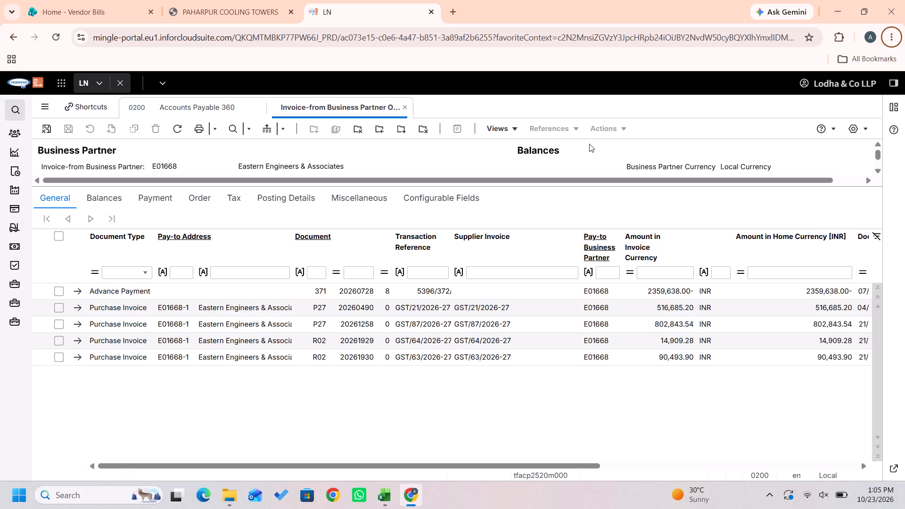
{"action": "key", "text": "alt+Tab"}
{"action": "key", "text": "Right"}
{"action": "key", "text": "Right"}
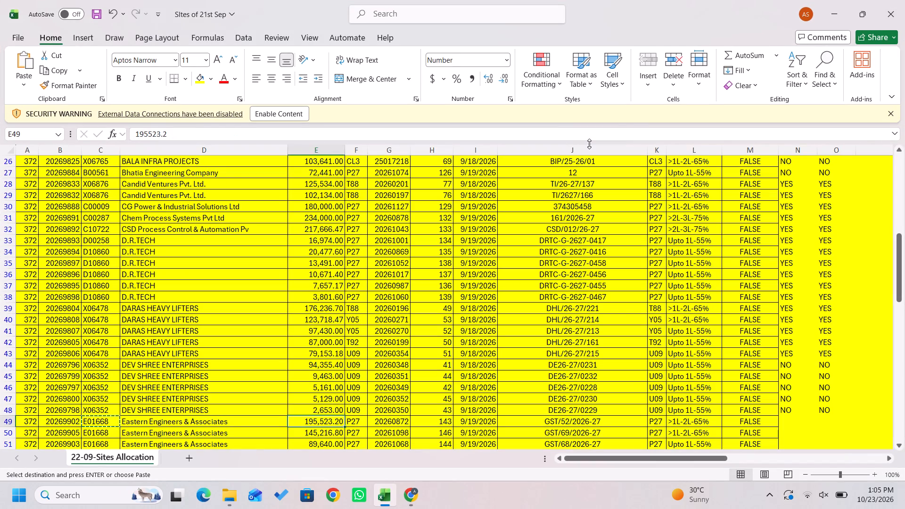
{"action": "key", "text": "Right"}
{"action": "key", "text": "Right"}
{"action": "key", "text": "Right"}
{"action": "key", "text": "Right"}
{"action": "key", "text": "Right"}
{"action": "key", "text": "Right"}
{"action": "key", "text": "Left"}
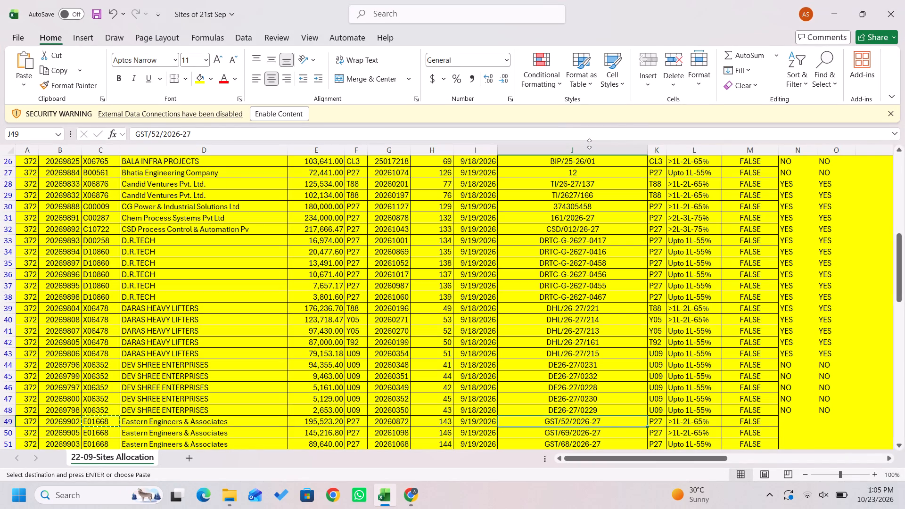
{"action": "key", "text": "ctrl+c"}
{"action": "key", "text": "alt+Tab"}
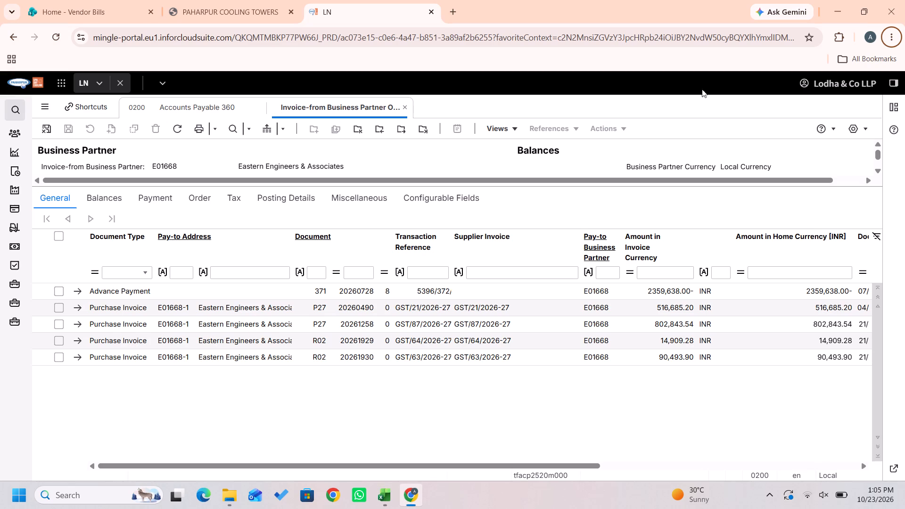
{"action": "left_click", "coordinate": [518, 279]}
{"action": "left_click", "coordinate": [522, 273]}
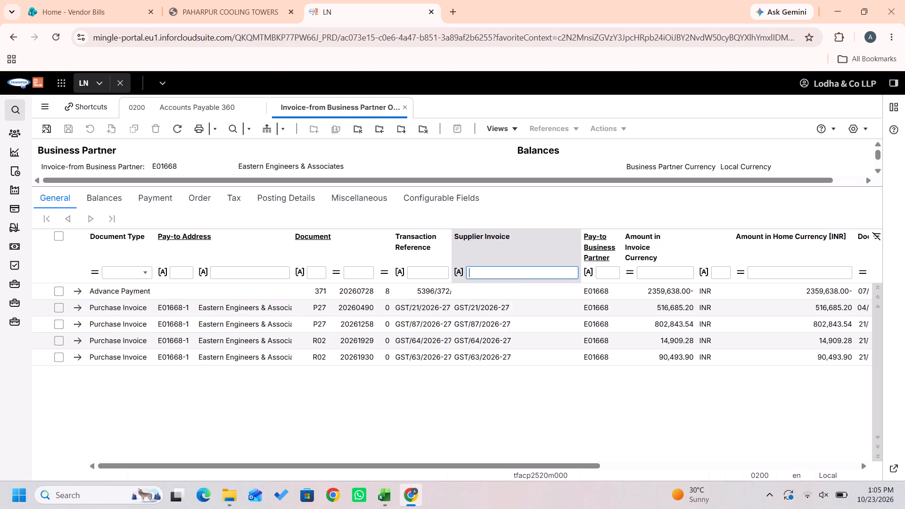
{"action": "key", "text": "ctrl+v"}
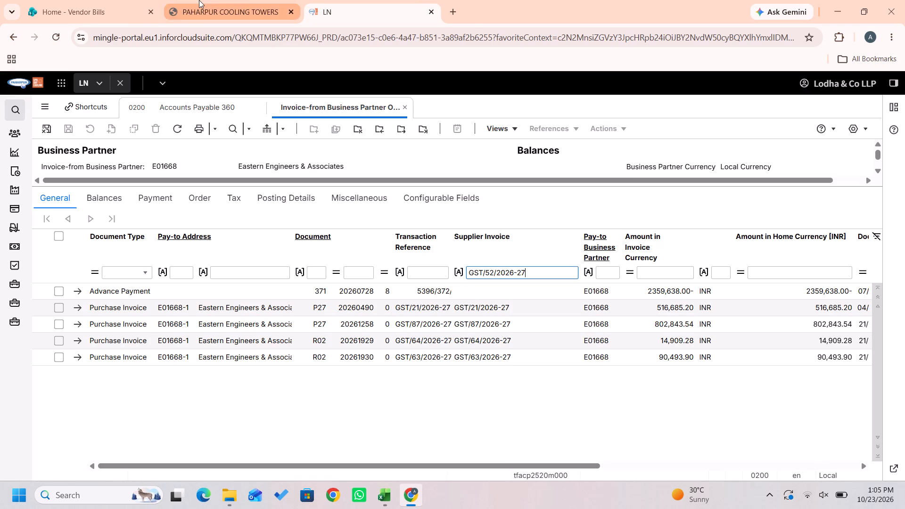
Clear the supplier criterion on PCTL's Supplier Invoice page and search for invoice number GST/52/2026-27.
{"action": "left_click", "coordinate": [199, 0]}
{"action": "left_click", "coordinate": [292, 179]}
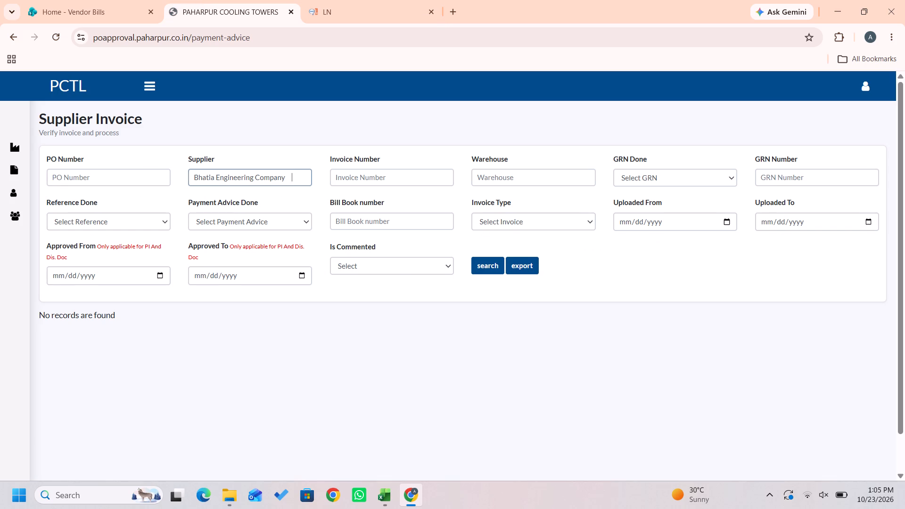
{"action": "key", "text": "ctrl+a"}
{"action": "key", "text": "ctrl+v"}
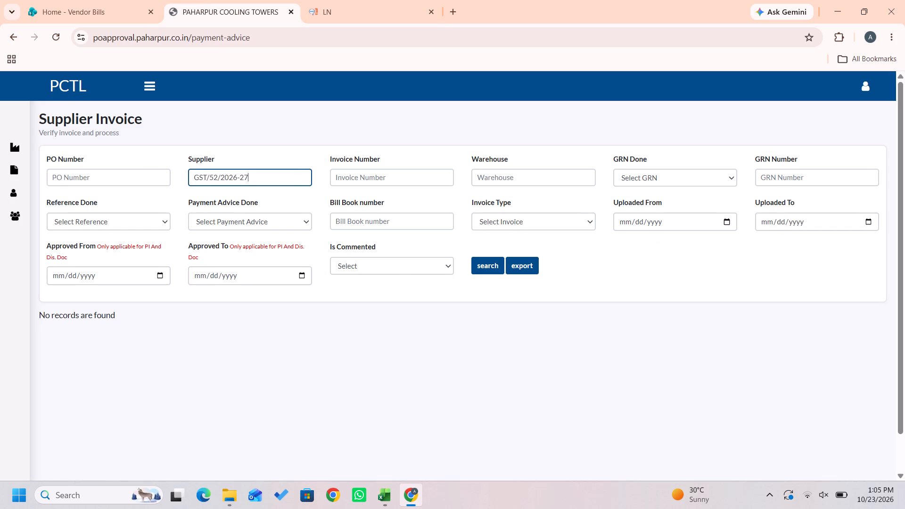
{"action": "key", "text": "ctrl+z"}
{"action": "key", "text": "ctrl+z"}
{"action": "key", "text": "BackSpace"}
{"action": "left_click", "coordinate": [409, 183]}
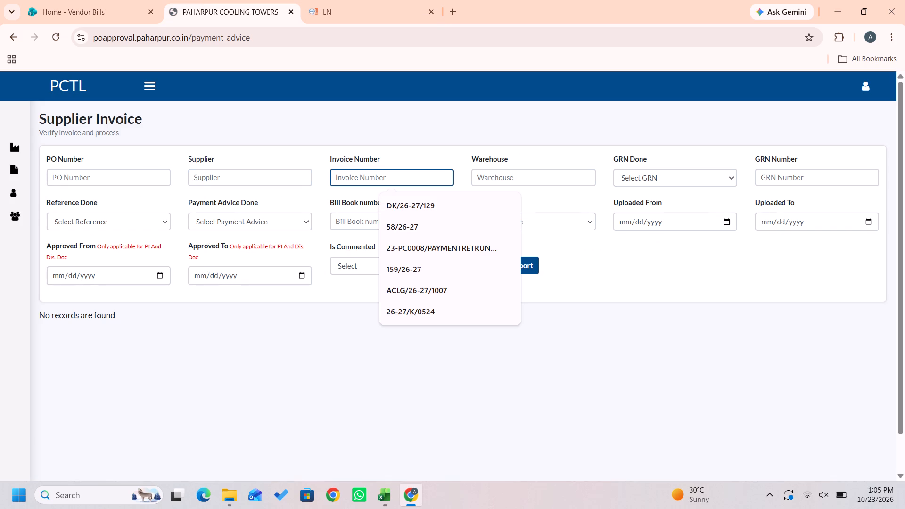
{"action": "key", "text": "ctrl+v"}
{"action": "key", "text": "Return"}
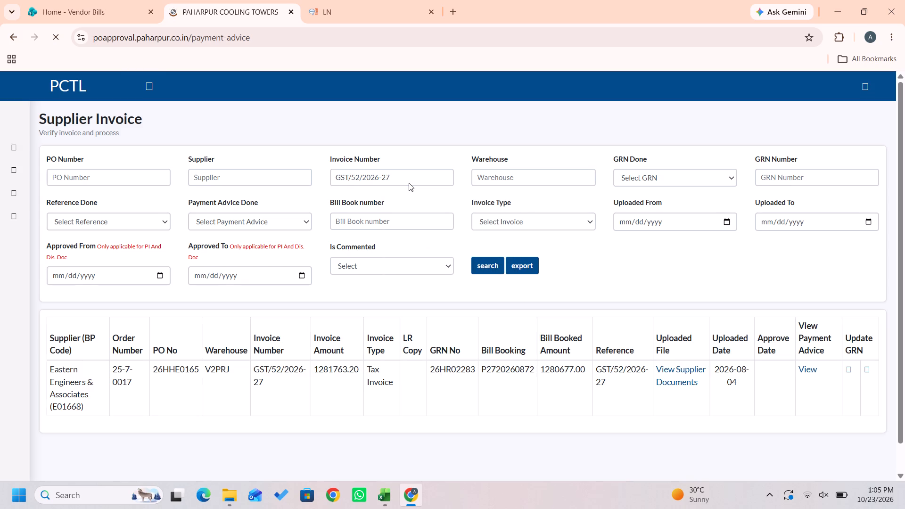
{"action": "key", "text": "alt+Tab"}
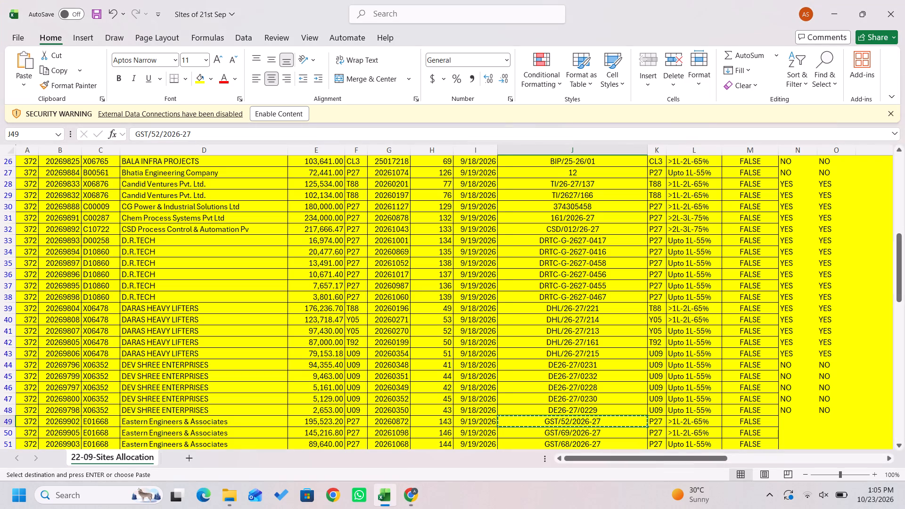
{"action": "key", "text": "alt+Tab"}
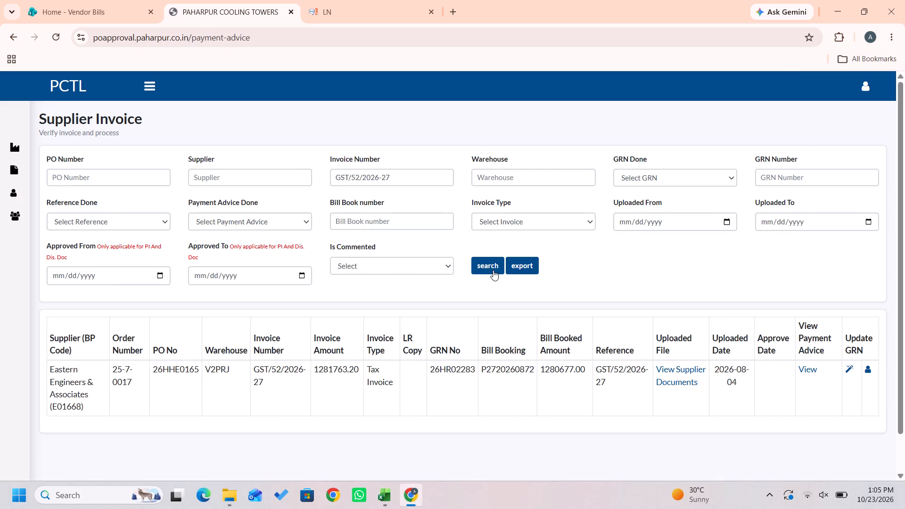
Open the supplier documents for GST/52/2026-27, download Tax Invoice.pdf and view its totals and GST amounts.
{"action": "left_click", "coordinate": [672, 374]}
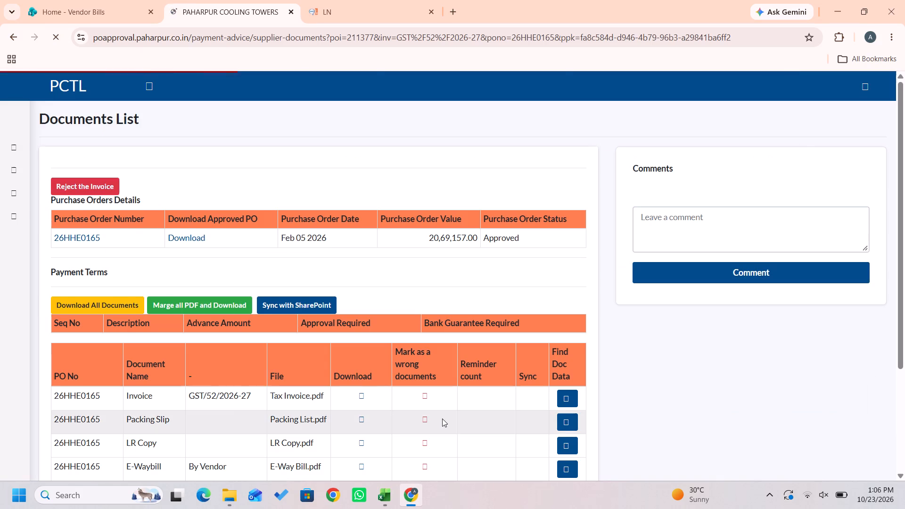
{"action": "scroll", "coordinate": [440, 419], "scroll_direction": "down", "scroll_amount": 3}
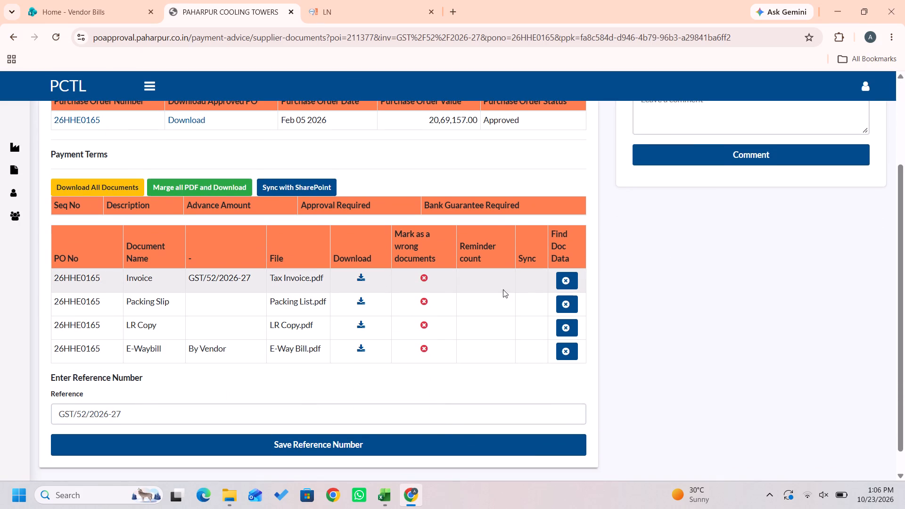
{"action": "left_click", "coordinate": [360, 280]}
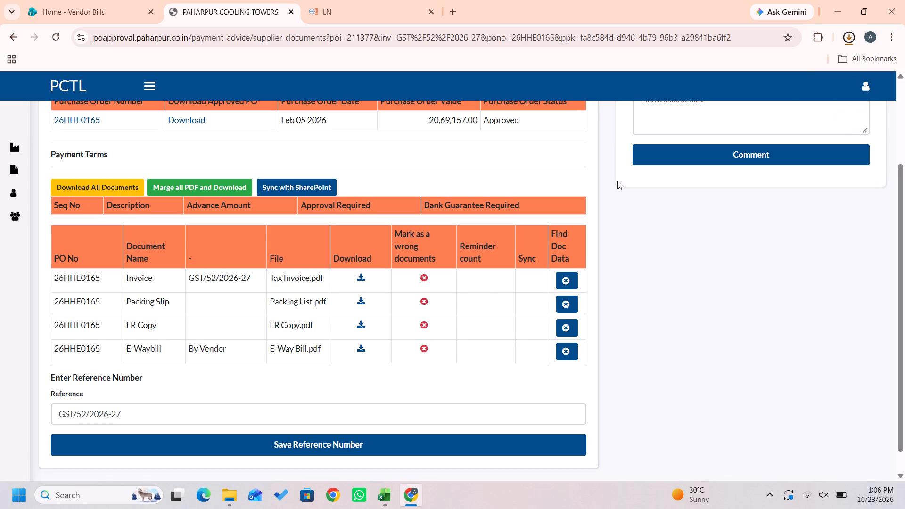
{"action": "left_click", "coordinate": [755, 66]}
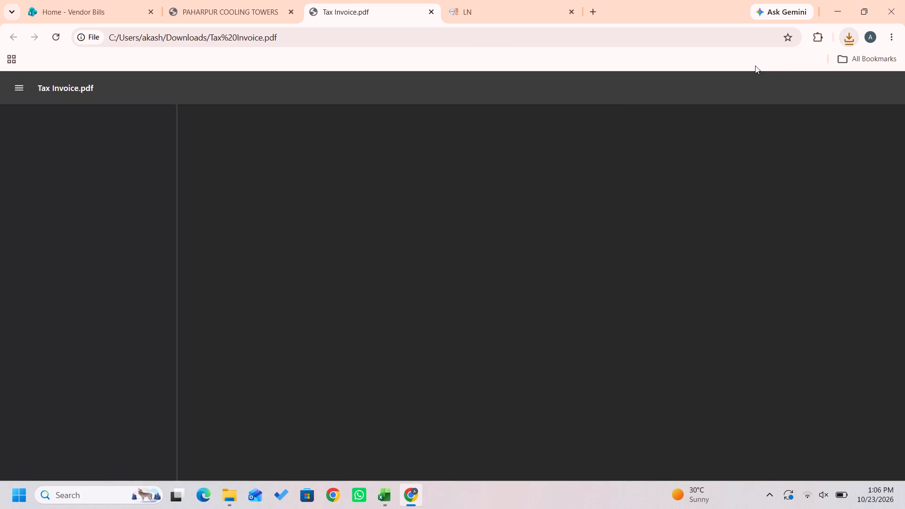
{"action": "scroll", "coordinate": [553, 320], "scroll_direction": "down", "scroll_amount": 4}
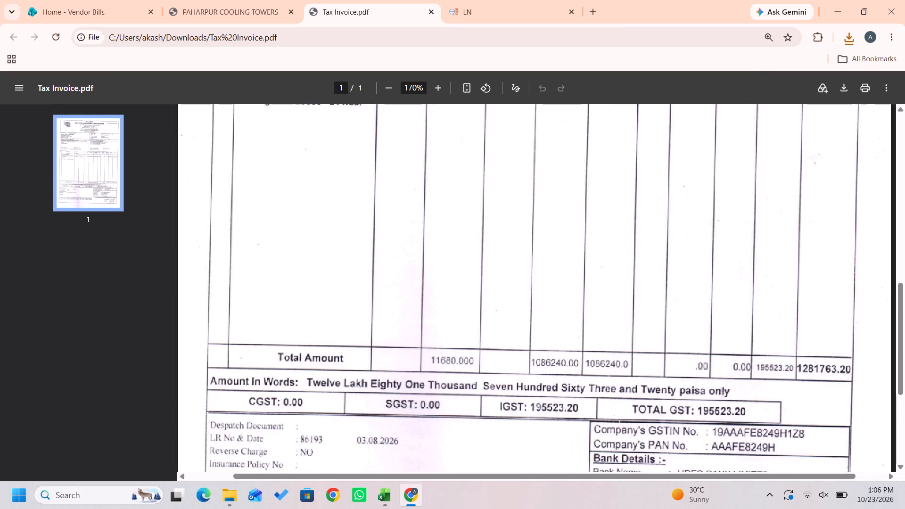
Compare the tax invoice's amounts with row 49 of the Excel sheet, moving to the row's empty check cell N49.
{"action": "key", "text": "alt+Tab"}
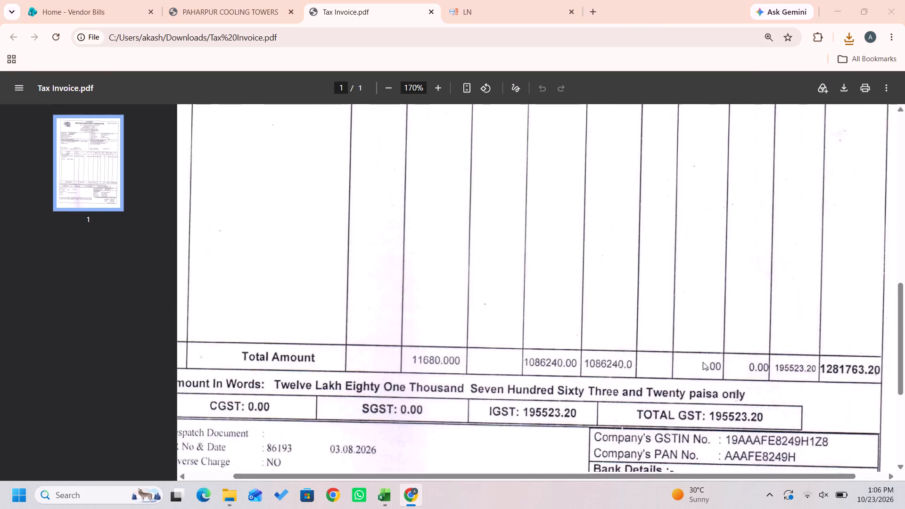
{"action": "key", "text": "Left"}
{"action": "key", "text": "Left"}
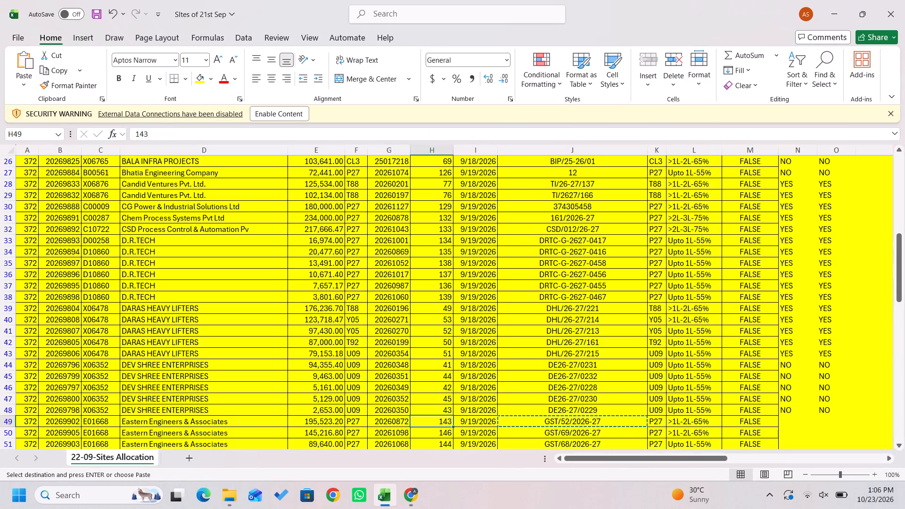
{"action": "key", "text": "Escape"}
{"action": "key", "text": "Right"}
{"action": "key", "text": "Right"}
{"action": "key", "text": "Right"}
{"action": "key", "text": "Right"}
{"action": "key", "text": "Right"}
{"action": "key", "text": "Right"}
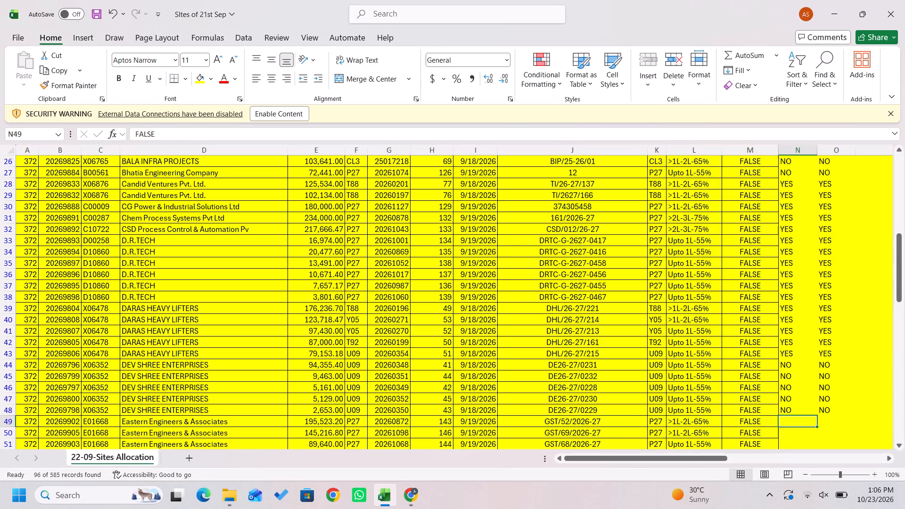
{"action": "key", "text": "alt+Tab"}
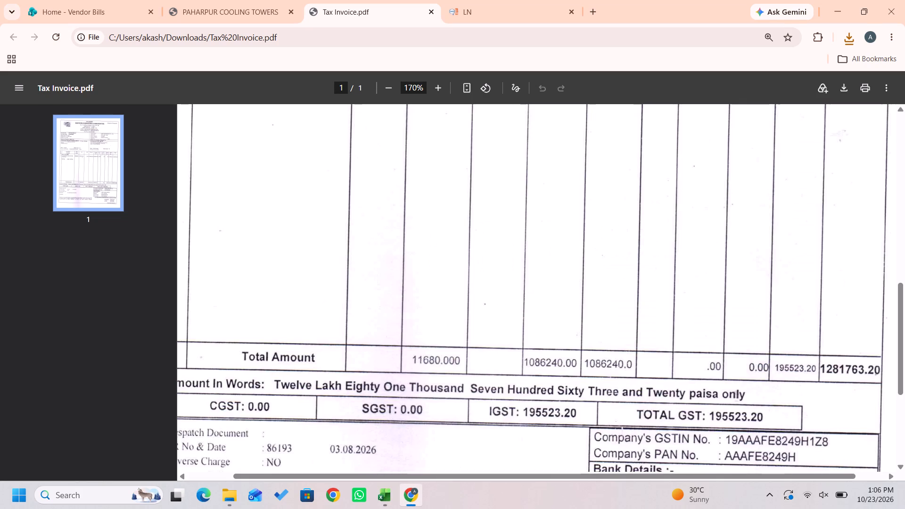
Apply the supplier invoice filter GST/52/2026-27 to Eastern Engineers & Associates' open entries in LN.
{"action": "left_click", "coordinate": [515, 0]}
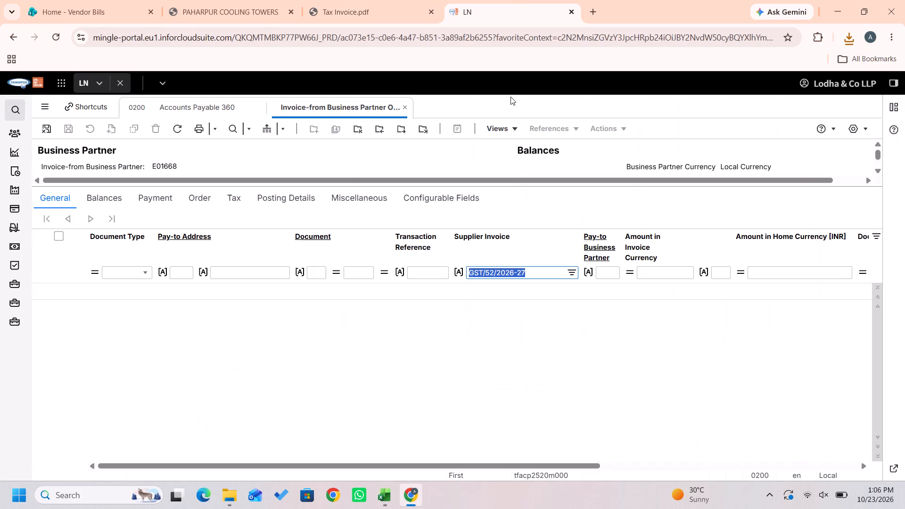
{"action": "key", "text": "Return"}
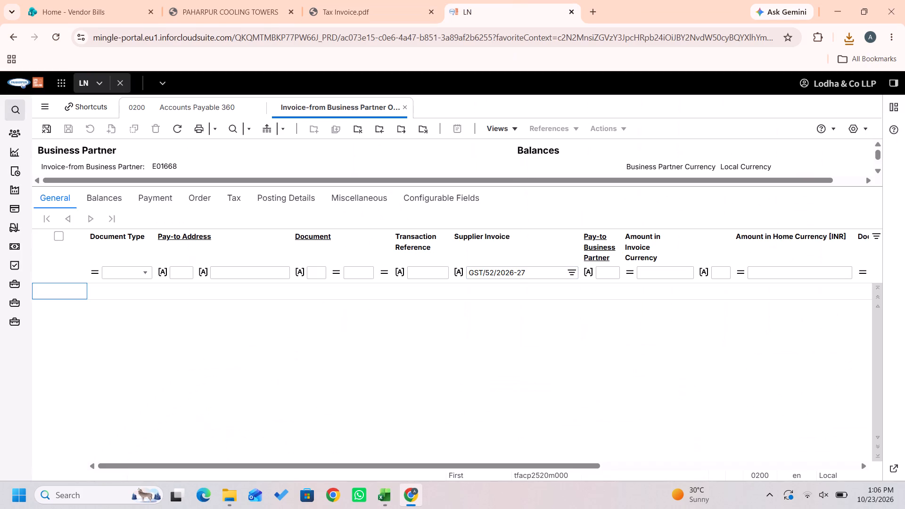
{"action": "key", "text": "shift+a"}
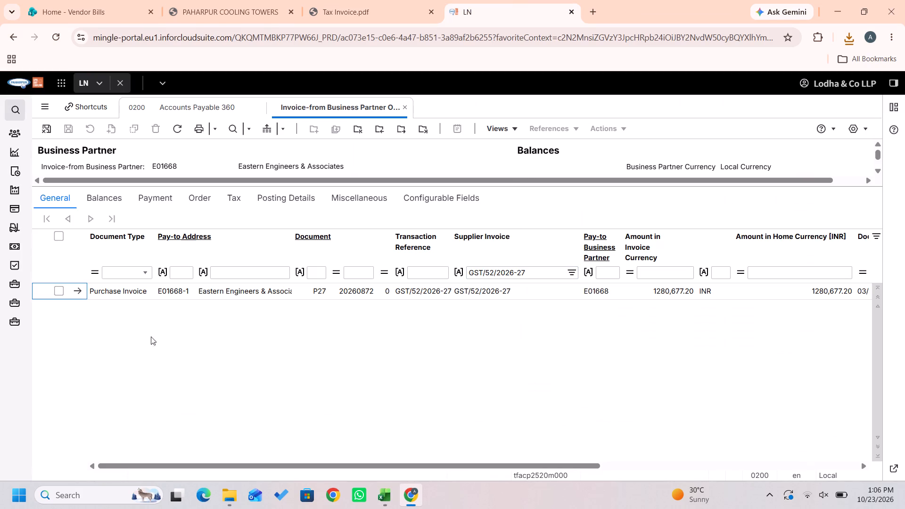
{"action": "key", "text": "shift+a"}
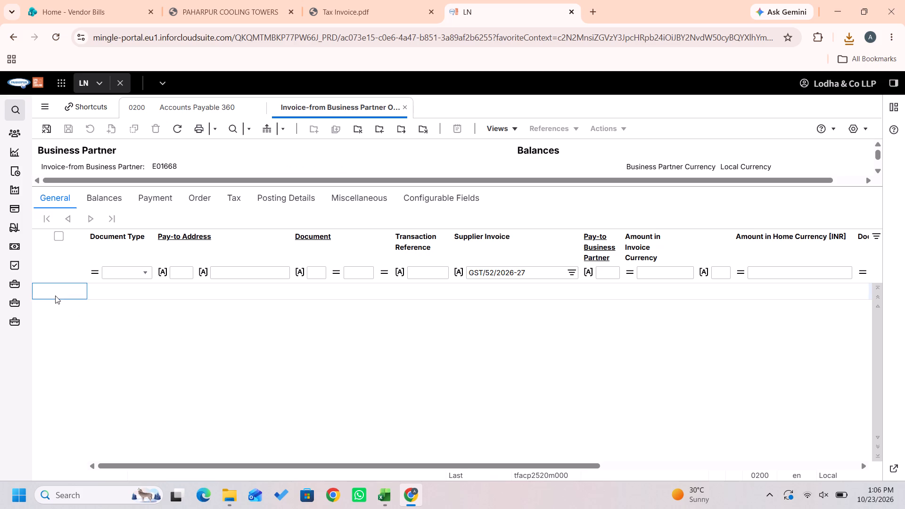
{"action": "key", "text": "shift+a"}
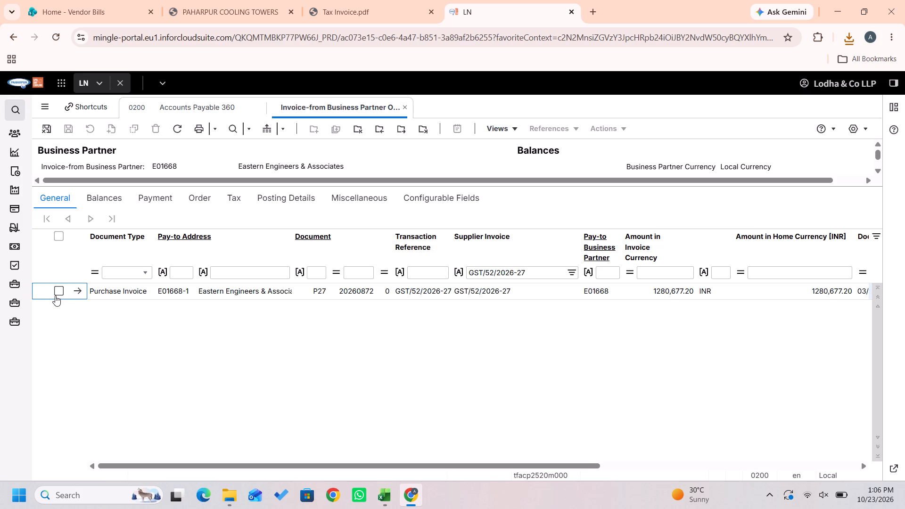
{"action": "key", "text": "Tab"}
{"action": "key", "text": "Tab"}
{"action": "key", "text": "alt+Return"}
{"action": "key", "text": "alt+a"}
{"action": "key", "text": "Tab"}
{"action": "key", "text": "Tab"}
{"action": "key", "text": "Return"}
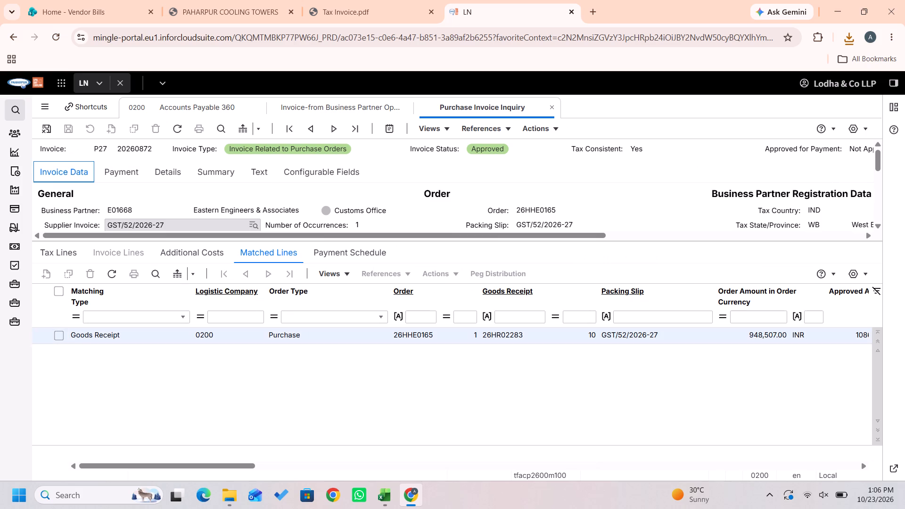
{"action": "left_click", "coordinate": [334, 102]}
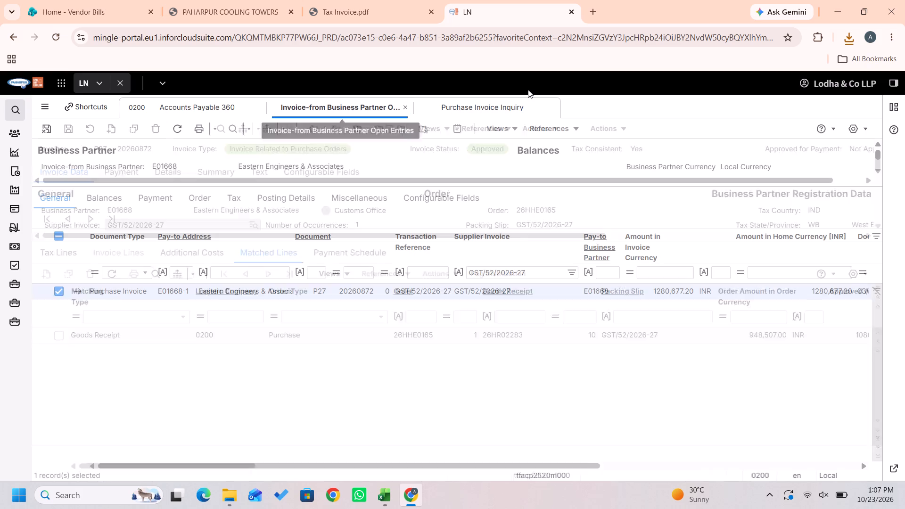
{"action": "left_click", "coordinate": [553, 105]}
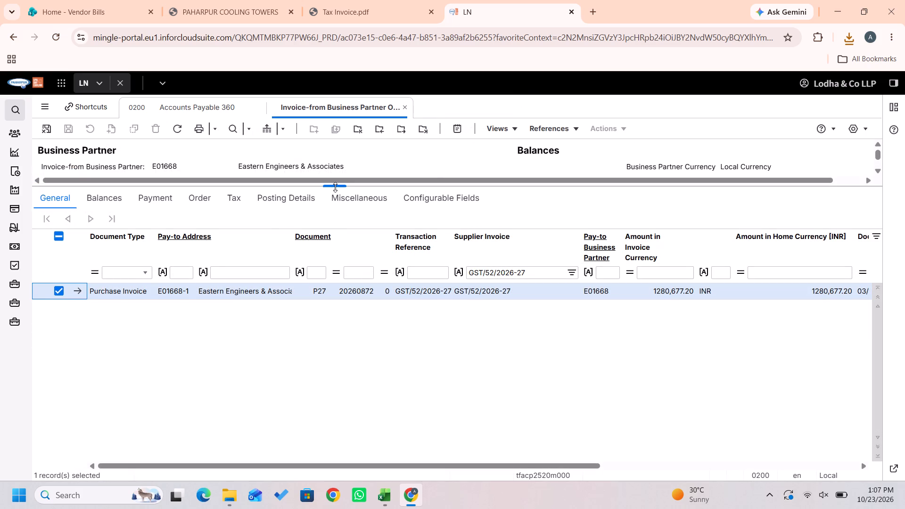
{"action": "key", "text": "shift+g"}
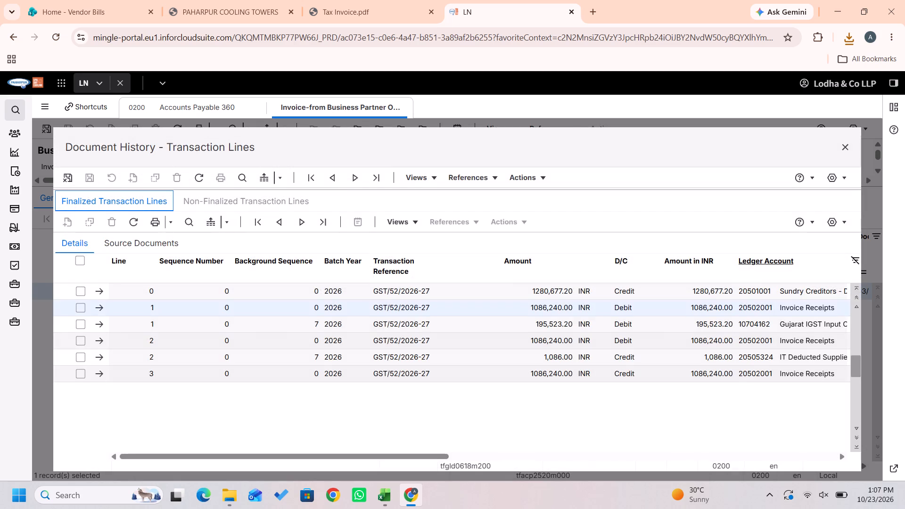
{"action": "scroll", "coordinate": [518, 326], "scroll_direction": "left", "scroll_amount": 2}
Switch to the Excel allocation sheet and enter YES in check cells N49 and O49 for GST/52/2026-27.
{"action": "key", "text": "alt+Tab"}
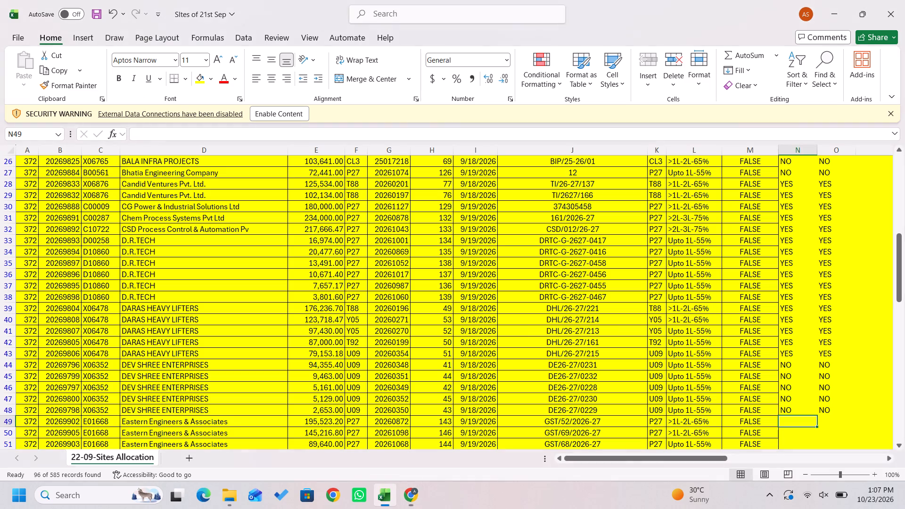
{"action": "key", "text": "Escape"}
{"action": "key", "text": "Up"}
{"action": "key", "text": "Down"}
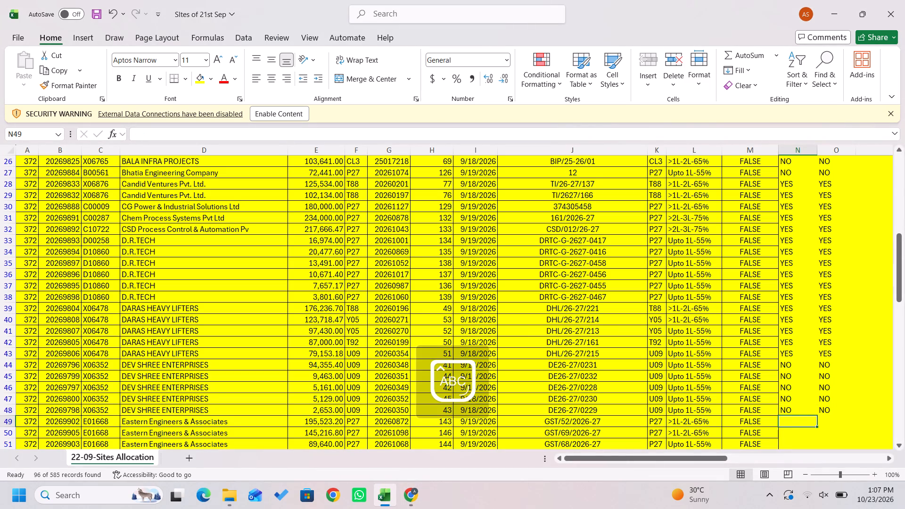
{"action": "key", "text": "Right"}
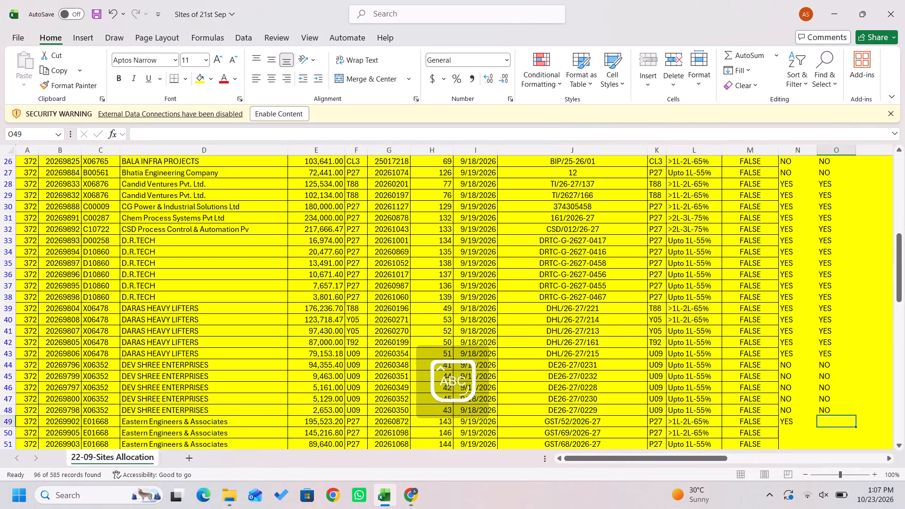
{"action": "type", "text": "YES"}
Fill the values YES, 194Q and YES down from Q48:S48 into Q49:S49.
{"action": "key", "text": "Right"}
{"action": "key", "text": "Right"}
{"action": "key", "text": "Right"}
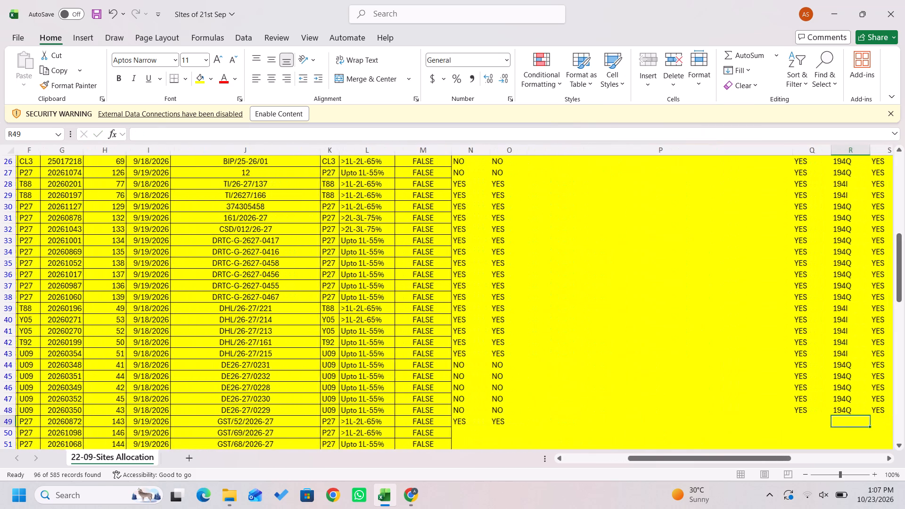
{"action": "key", "text": "Left"}
{"action": "key", "text": "Up"}
{"action": "key", "text": "shift+Right"}
{"action": "key", "text": "shift+Right"}
{"action": "key", "text": "shift+Down"}
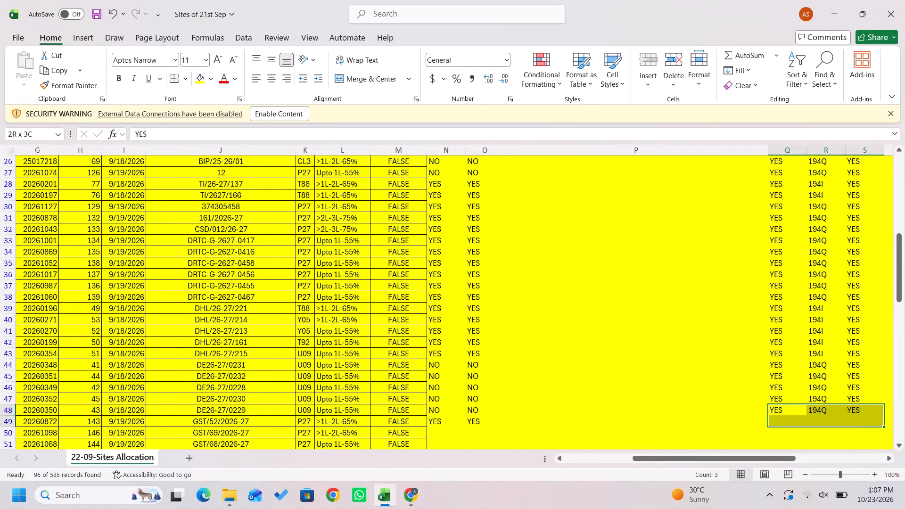
{"action": "key", "text": "ctrl+d"}
{"action": "key", "text": "Down"}
{"action": "key", "text": "Right"}
{"action": "key", "text": "Right"}
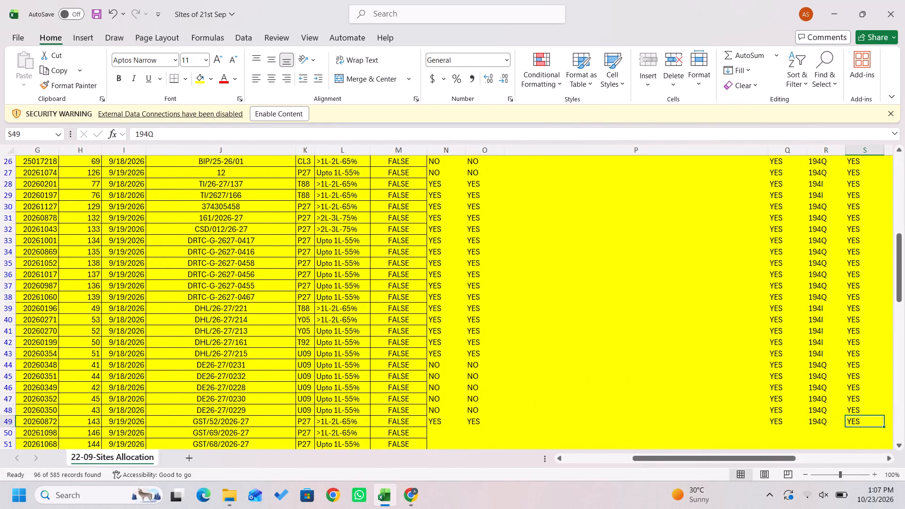
Fill row 49's check values in columns N to S down through row 52 for the other Eastern Engineers & Associates invoices.
{"action": "key", "text": "shift+Left"}
{"action": "key", "text": "shift+Left"}
{"action": "key", "text": "shift+Left"}
{"action": "key", "text": "shift+Left"}
{"action": "key", "text": "shift+Left"}
{"action": "key", "text": "shift+Left"}
{"action": "key", "text": "shift+Left"}
{"action": "key", "text": "shift+Right"}
{"action": "key", "text": "shift+Right"}
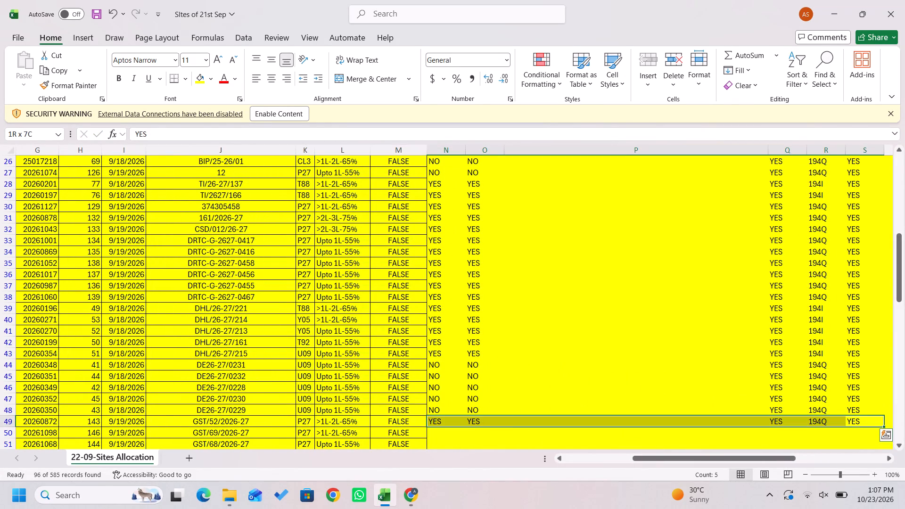
{"action": "key", "text": "shift+Right"}
{"action": "key", "text": "shift+Left"}
{"action": "key", "text": "shift+Down"}
{"action": "key", "text": "shift+Down"}
{"action": "key", "text": "shift+Down"}
{"action": "key", "text": "shift+Down"}
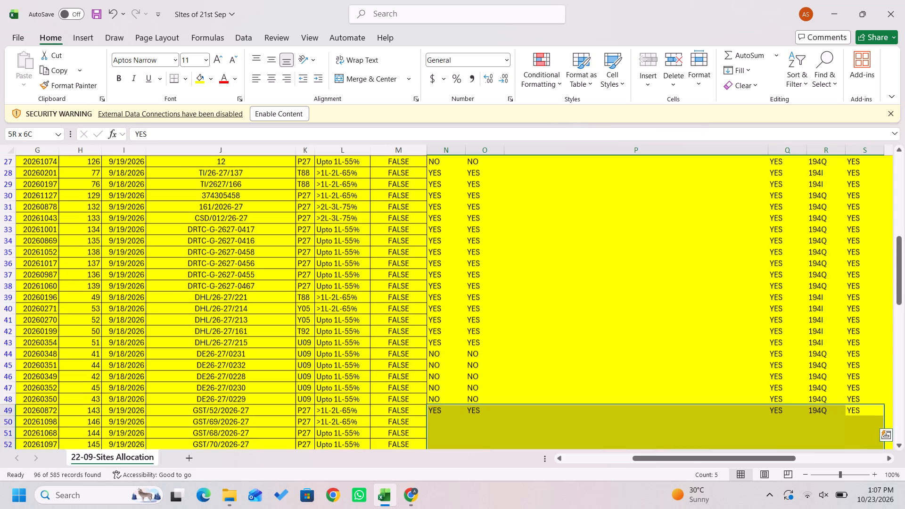
{"action": "key", "text": "shift+Down"}
{"action": "key", "text": "shift+Up"}
{"action": "key", "text": "shift+Up"}
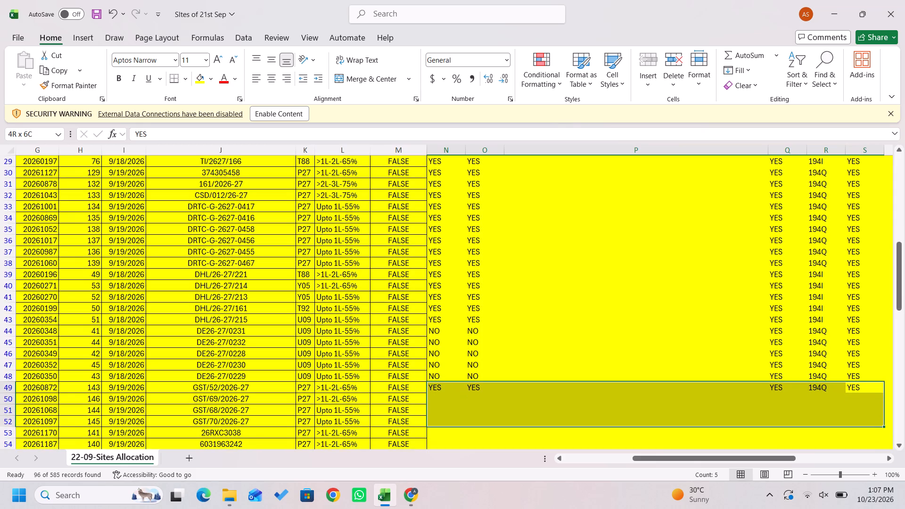
{"action": "key", "text": "ctrl+d"}
Look through the check columns of the remaining highlighted rows down to the end of the list.
{"action": "key", "text": "Down"}
{"action": "key", "text": "Down"}
{"action": "key", "text": "Down"}
{"action": "key", "text": "Down"}
{"action": "key", "text": "Down"}
{"action": "key", "text": "Down"}
{"action": "key", "text": "Down"}
{"action": "key", "text": "Down"}
{"action": "key", "text": "Down"}
{"action": "key", "text": "Down"}
{"action": "key", "text": "Down"}
{"action": "key", "text": "Down"}
{"action": "key", "text": "Down"}
{"action": "key", "text": "Down"}
{"action": "key", "text": "Down"}
{"action": "key", "text": "Down"}
{"action": "key", "text": "Down"}
{"action": "key", "text": "Down"}
{"action": "key", "text": "Down"}
{"action": "key", "text": "Down"}
{"action": "key", "text": "Down"}
{"action": "key", "text": "Down"}
{"action": "key", "text": "Down"}
{"action": "key", "text": "Down"}
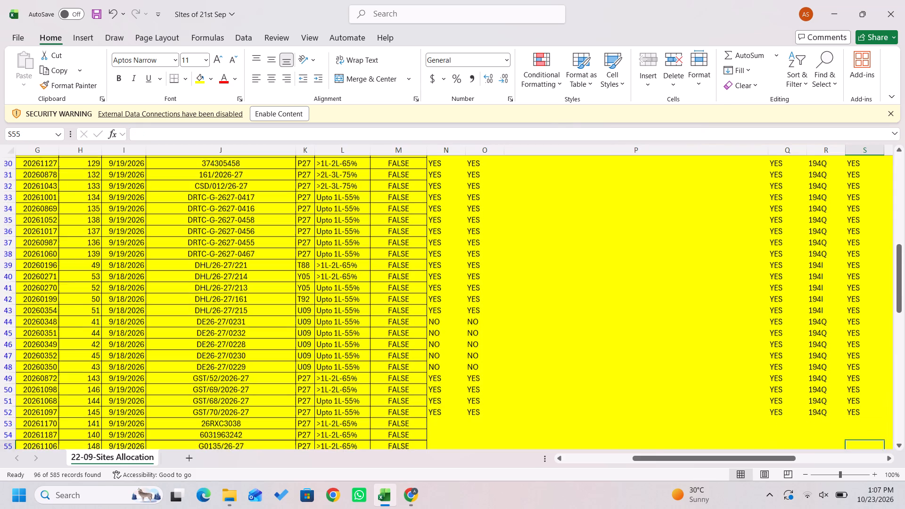
{"action": "key", "text": "Down"}
{"action": "key", "text": "Down"}
{"action": "key", "text": "Down"}
{"action": "key", "text": "Down"}
{"action": "key", "text": "Down"}
{"action": "key", "text": "Down"}
{"action": "key", "text": "Down"}
{"action": "key", "text": "Down"}
{"action": "key", "text": "Down"}
{"action": "key", "text": "Down"}
{"action": "key", "text": "Down"}
{"action": "key", "text": "Down"}
{"action": "key", "text": "Down"}
{"action": "key", "text": "Down"}
{"action": "key", "text": "Down"}
{"action": "key", "text": "Down"}
{"action": "key", "text": "Down"}
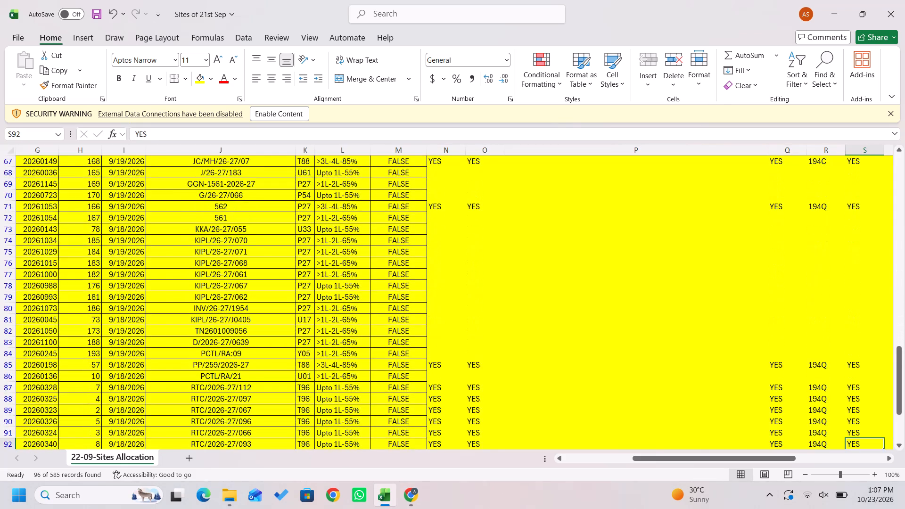
{"action": "key", "text": "Down"}
{"action": "key", "text": "Down"}
{"action": "key", "text": "Down"}
{"action": "key", "text": "Down"}
{"action": "key", "text": "Down"}
{"action": "key", "text": "Down"}
{"action": "key", "text": "Down"}
{"action": "key", "text": "Down"}
{"action": "key", "text": "Down"}
{"action": "key", "text": "Down"}
{"action": "key", "text": "Down"}
{"action": "key", "text": "Down"}
{"action": "key", "text": "Down"}
{"action": "key", "text": "Down"}
{"action": "key", "text": "Down"}
{"action": "key", "text": "Down"}
{"action": "key", "text": "Down"}
{"action": "key", "text": "Down"}
{"action": "key", "text": "Down"}
{"action": "key", "text": "Down"}
{"action": "key", "text": "Up"}
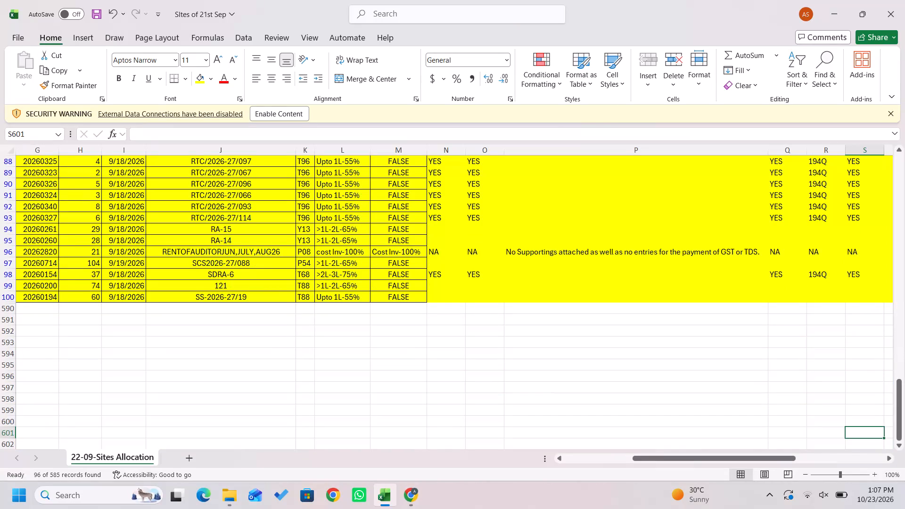
{"action": "key", "text": "ctrl+Up"}
{"action": "key", "text": "ctrl+Up"}
{"action": "key", "text": "ctrl+Up"}
{"action": "key", "text": "ctrl+Up"}
{"action": "key", "text": "ctrl+Up"}
{"action": "key", "text": "Up"}
{"action": "key", "text": "ctrl+Up"}
{"action": "key", "text": "ctrl+Up"}
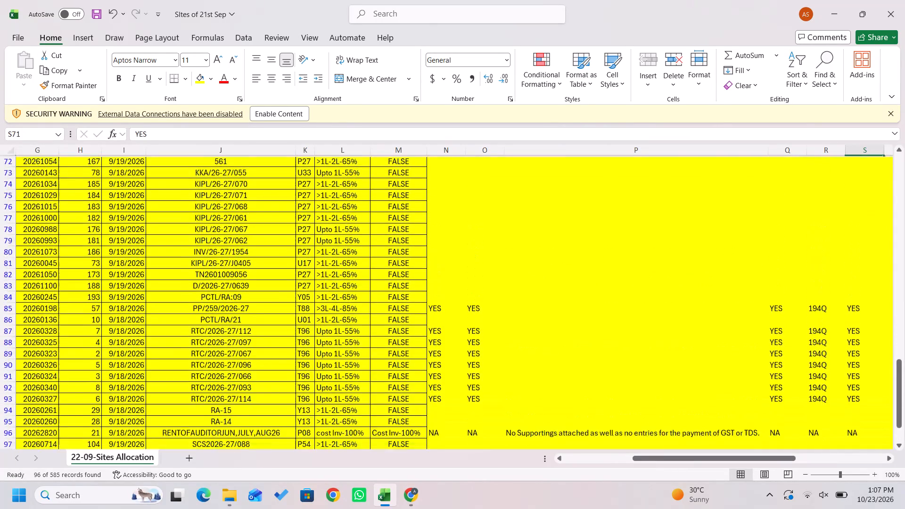
{"action": "key", "text": "Up"}
{"action": "key", "text": "Up"}
{"action": "key", "text": "Up"}
{"action": "key", "text": "Up"}
{"action": "key", "text": "Up"}
{"action": "key", "text": "Up"}
{"action": "key", "text": "Up"}
{"action": "key", "text": "Up"}
{"action": "key", "text": "Up"}
{"action": "key", "text": "Up"}
{"action": "key", "text": "Up"}
{"action": "key", "text": "Up"}
{"action": "key", "text": "Up"}
{"action": "key", "text": "Up"}
{"action": "key", "text": "Up"}
{"action": "key", "text": "Up"}
{"action": "key", "text": "Up"}
{"action": "key", "text": "Up"}
{"action": "key", "text": "Up"}
{"action": "key", "text": "Up"}
{"action": "key", "text": "Up"}
{"action": "key", "text": "Up"}
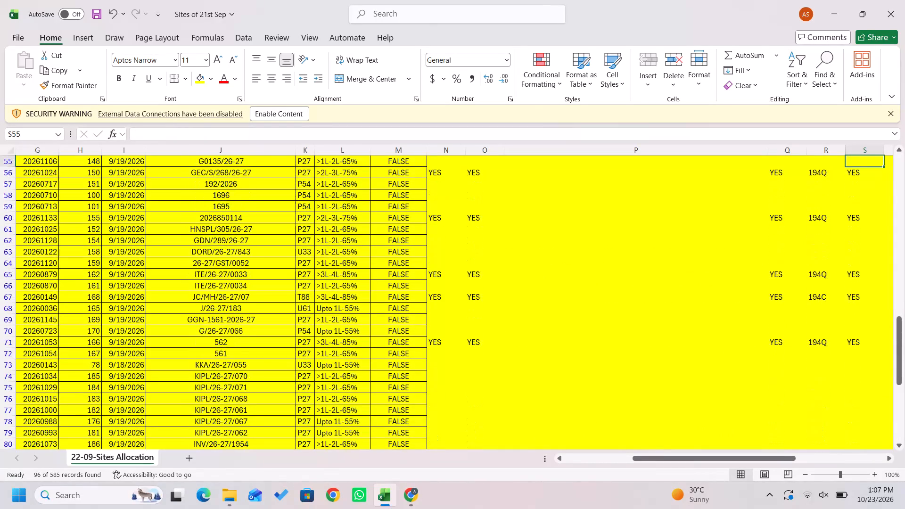
{"action": "key", "text": "Up"}
{"action": "key", "text": "ctrl+Down"}
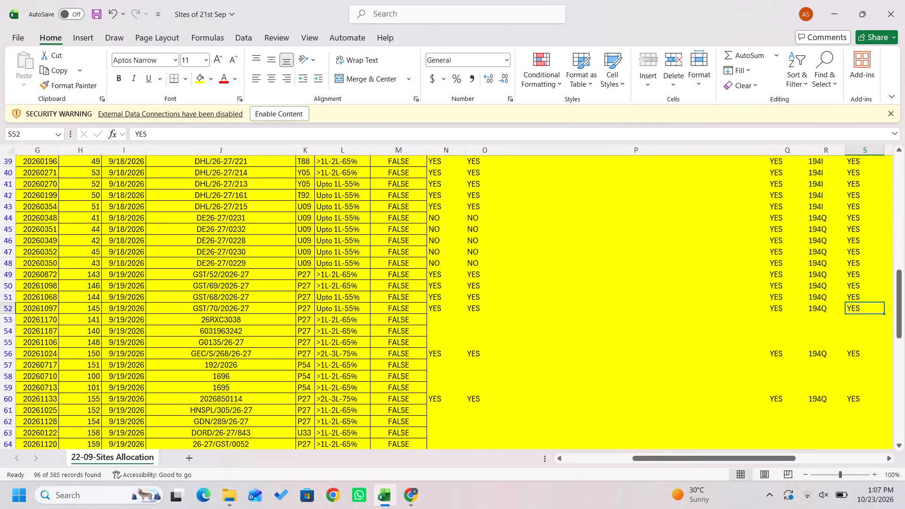
Copy invoice number 26RXC3038 from row 53 of the allocation sheet and search for it in the supplier invoice portal.
{"action": "key", "text": "Down"}
{"action": "key", "text": "Left"}
{"action": "key", "text": "Left"}
{"action": "key", "text": "Left"}
{"action": "key", "text": "Left"}
{"action": "key", "text": "Left"}
{"action": "key", "text": "Left"}
{"action": "key", "text": "Left"}
{"action": "key", "text": "Left"}
{"action": "key", "text": "Left"}
{"action": "key", "text": "Left"}
{"action": "key", "text": "Left"}
{"action": "key", "text": "Left"}
{"action": "key", "text": "Left"}
{"action": "key", "text": "Left"}
{"action": "key", "text": "Left"}
{"action": "key", "text": "Left"}
{"action": "key", "text": "Left"}
{"action": "key", "text": "Left"}
{"action": "key", "text": "Left"}
{"action": "key", "text": "Left"}
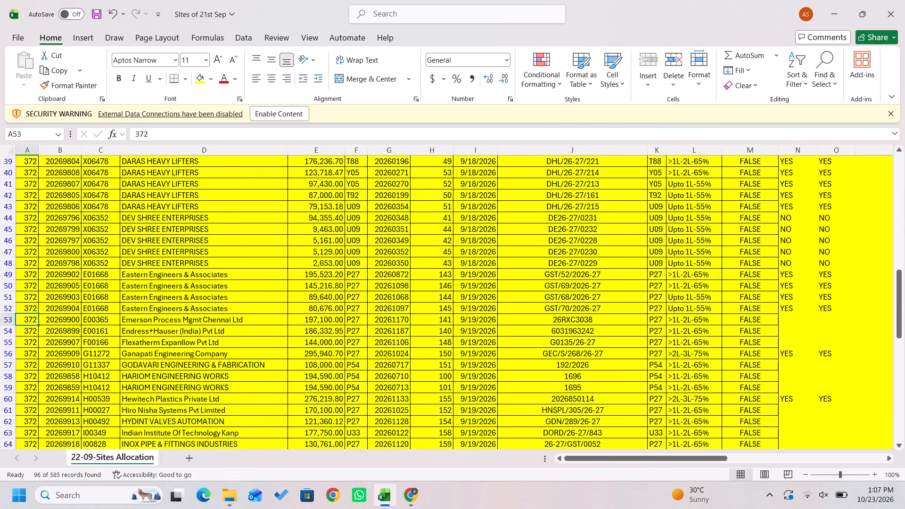
{"action": "key", "text": "Right"}
{"action": "key", "text": "Right"}
{"action": "key", "text": "Right"}
{"action": "key", "text": "Left"}
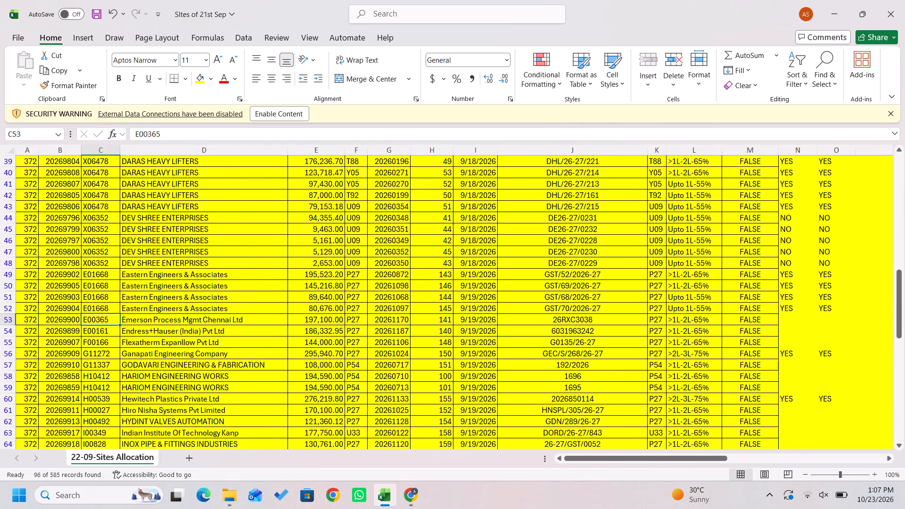
{"action": "key", "text": "ctrl+c"}
{"action": "key", "text": "Escape"}
{"action": "key", "text": "Right"}
{"action": "key", "text": "Right"}
{"action": "key", "text": "Right"}
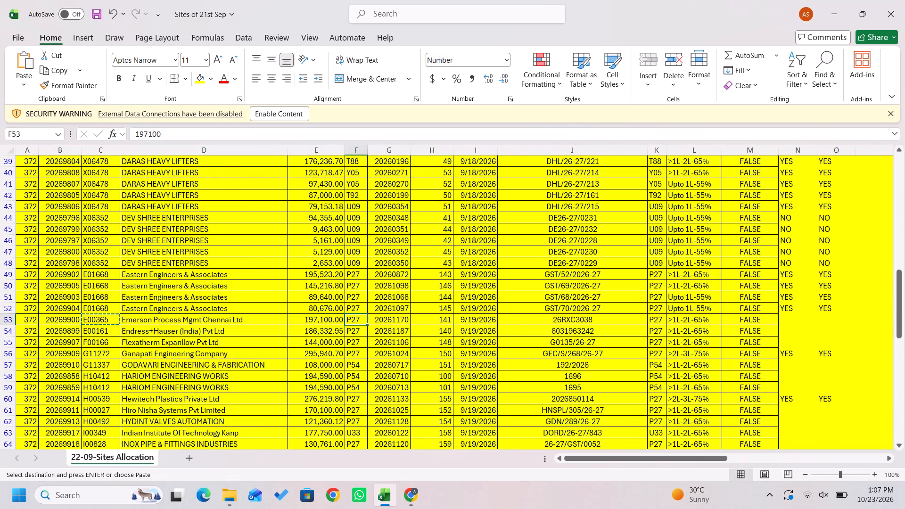
{"action": "key", "text": "Right"}
{"action": "key", "text": "Right"}
{"action": "key", "text": "Right"}
{"action": "key", "text": "Right"}
{"action": "key", "text": "ctrl+c"}
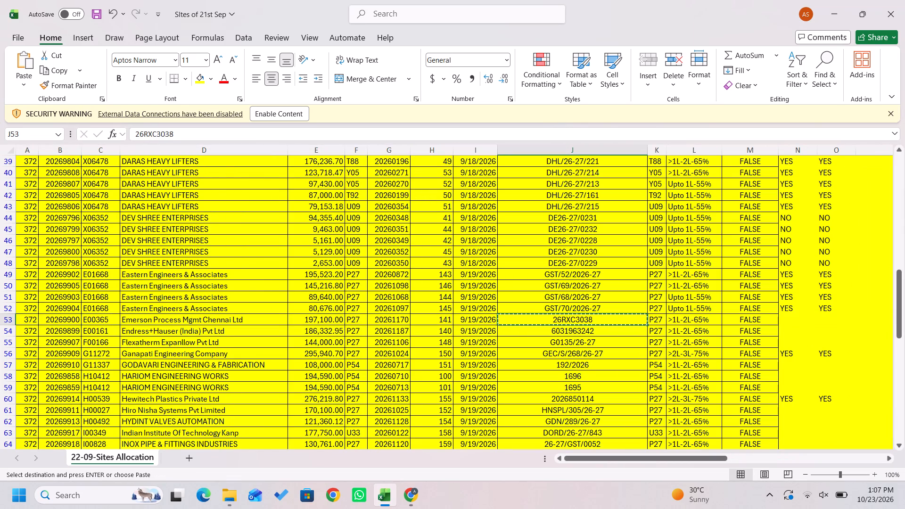
{"action": "key", "text": "alt+Tab"}
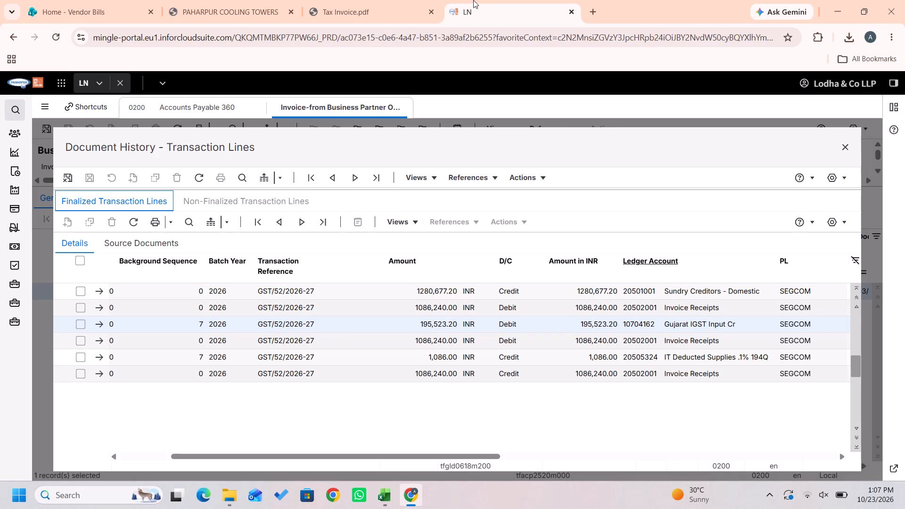
{"action": "left_click", "coordinate": [320, 0]}
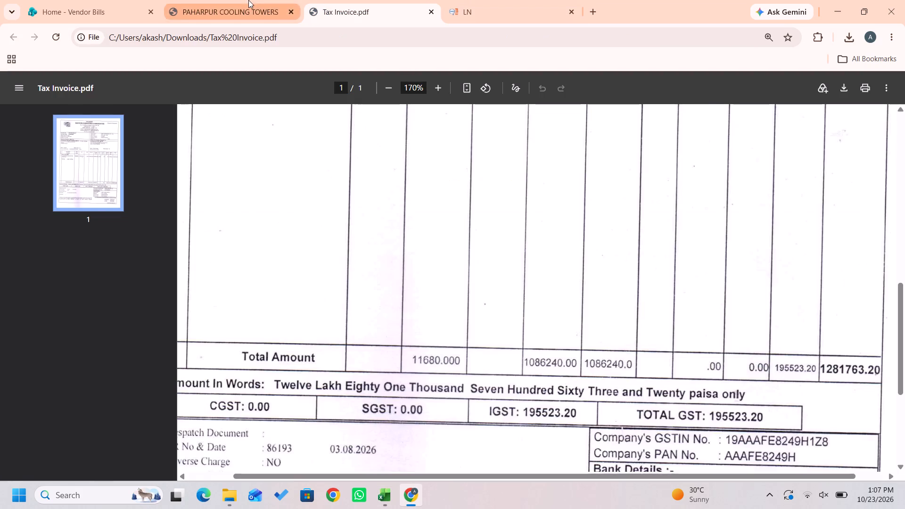
{"action": "left_click", "coordinate": [248, 0]}
{"action": "scroll", "coordinate": [255, 302], "scroll_direction": "right", "scroll_amount": 7}
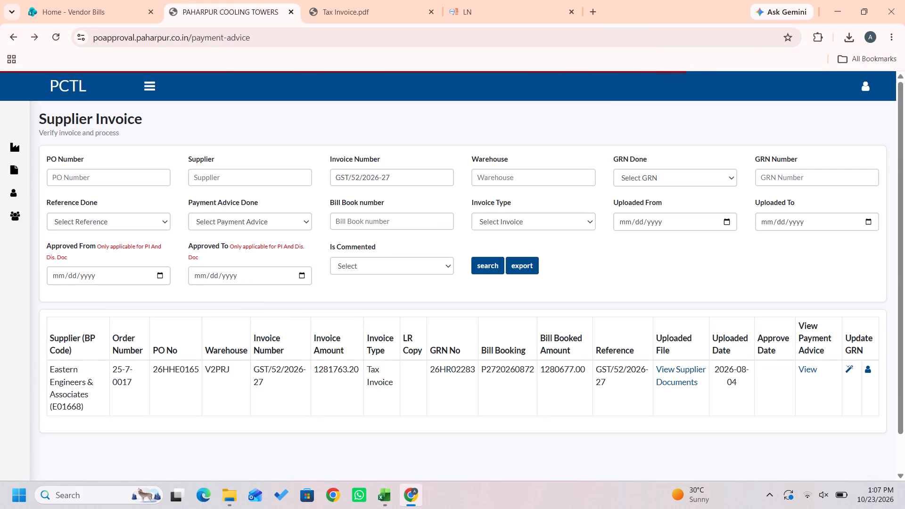
{"action": "left_click", "coordinate": [394, 175]}
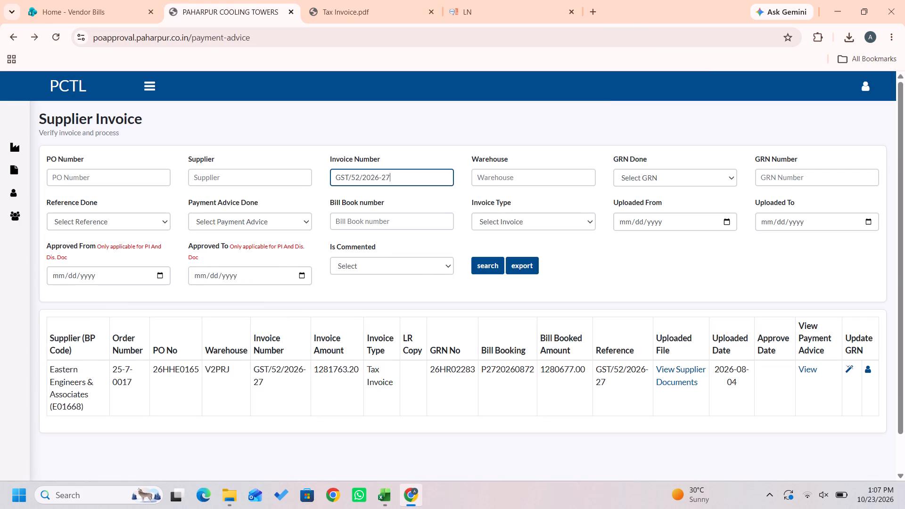
{"action": "key", "text": "ctrl+a"}
{"action": "key", "text": "ctrl+v"}
{"action": "key", "text": "Return"}
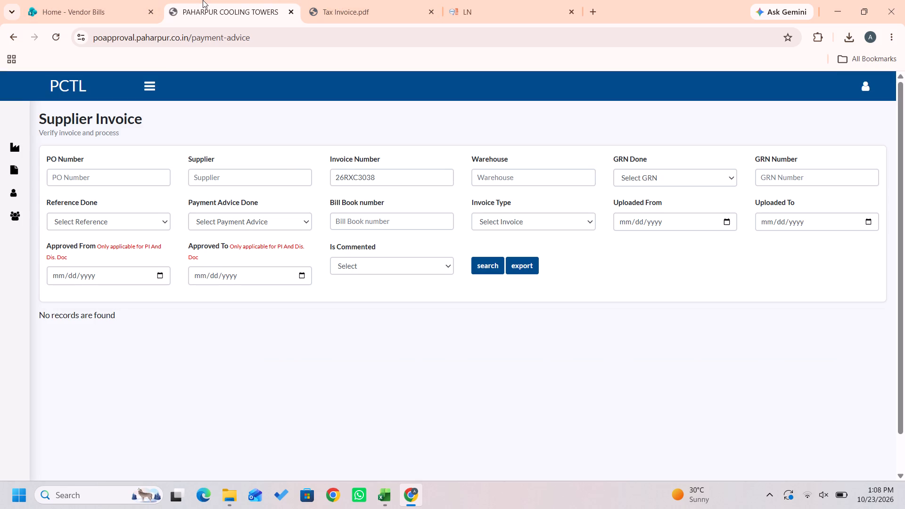
{"action": "left_click", "coordinate": [90, 0]}
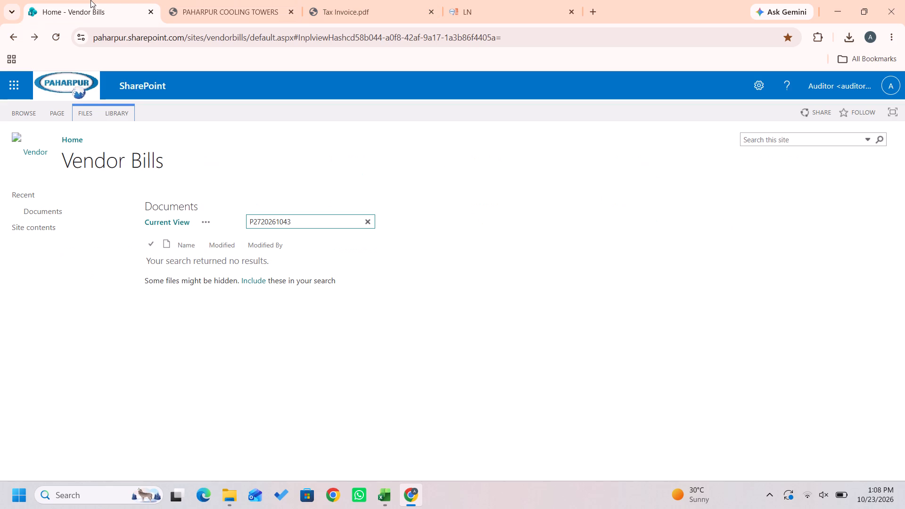
{"action": "left_click", "coordinate": [312, 219]}
{"action": "key", "text": "alt+Tab"}
{"action": "key", "text": "Left"}
{"action": "key", "text": "Left"}
{"action": "key", "text": "Left"}
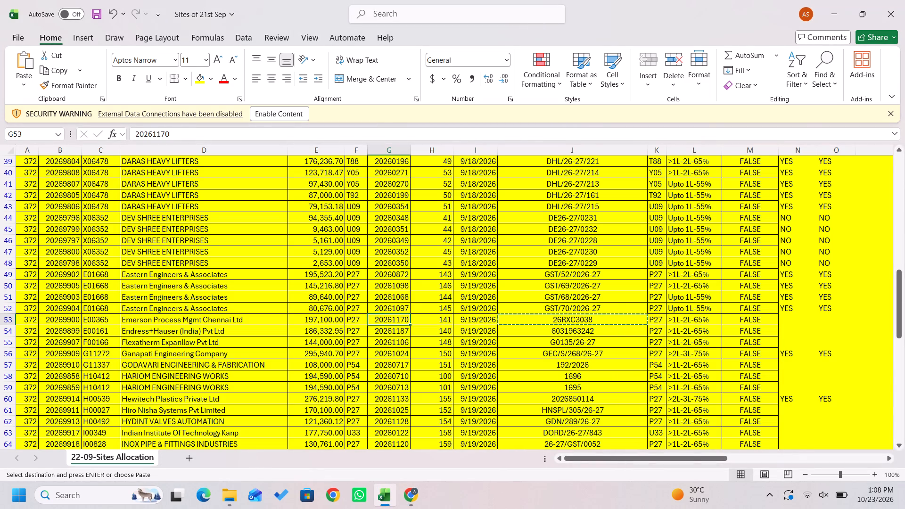
{"action": "key", "text": "ctrl+c"}
{"action": "key", "text": "alt+Tab"}
{"action": "key", "text": "BackSpace"}
{"action": "key", "text": "BackSpace"}
{"action": "key", "text": "BackSpace"}
{"action": "key", "text": "BackSpace"}
{"action": "key", "text": "BackSpace"}
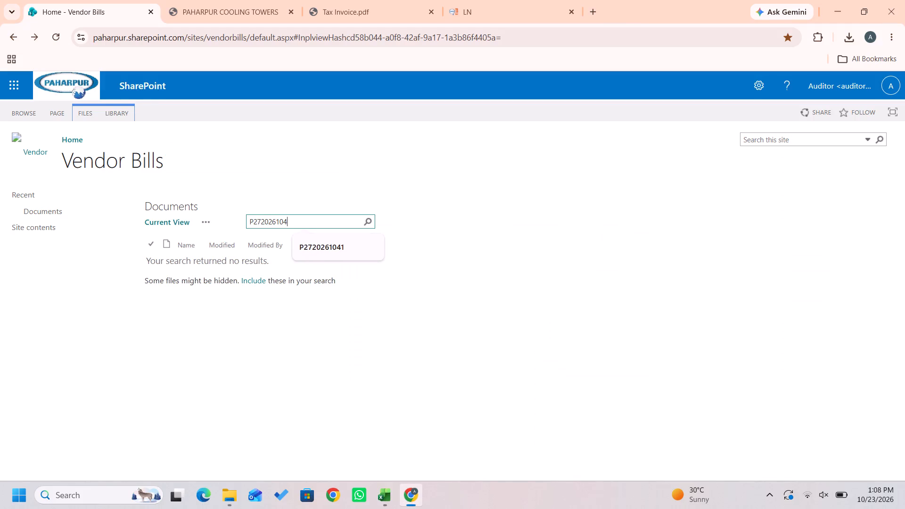
{"action": "key", "text": "BackSpace"}
{"action": "key", "text": "BackSpace"}
{"action": "key", "text": "BackSpace"}
{"action": "key", "text": "ctrl+v"}
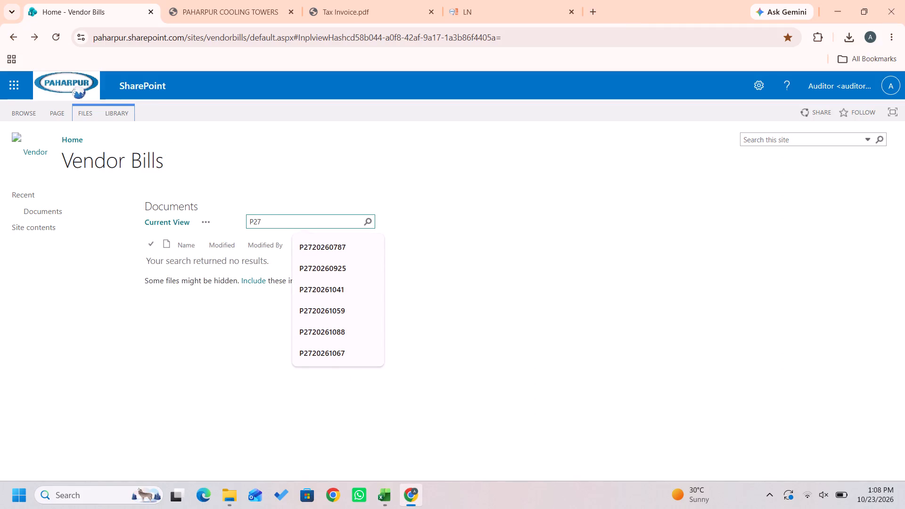
{"action": "key", "text": "Return"}
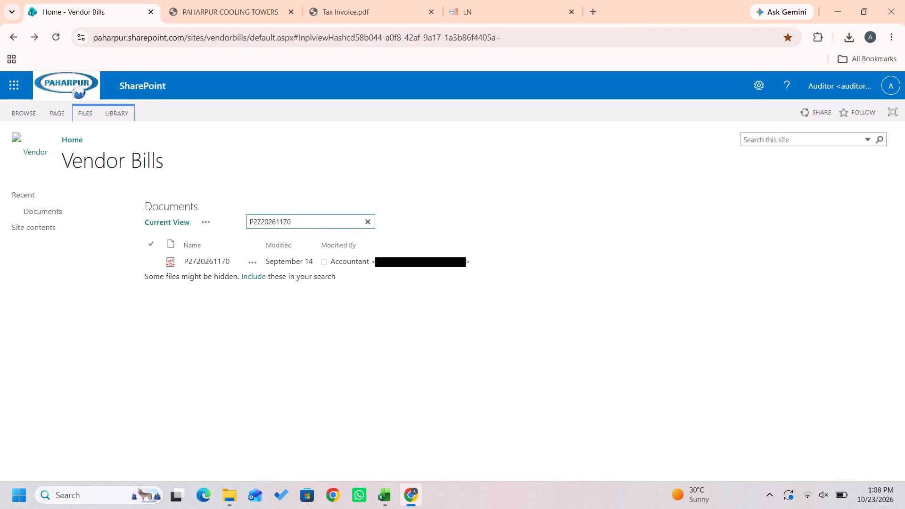
{"action": "left_click", "coordinate": [199, 257]}
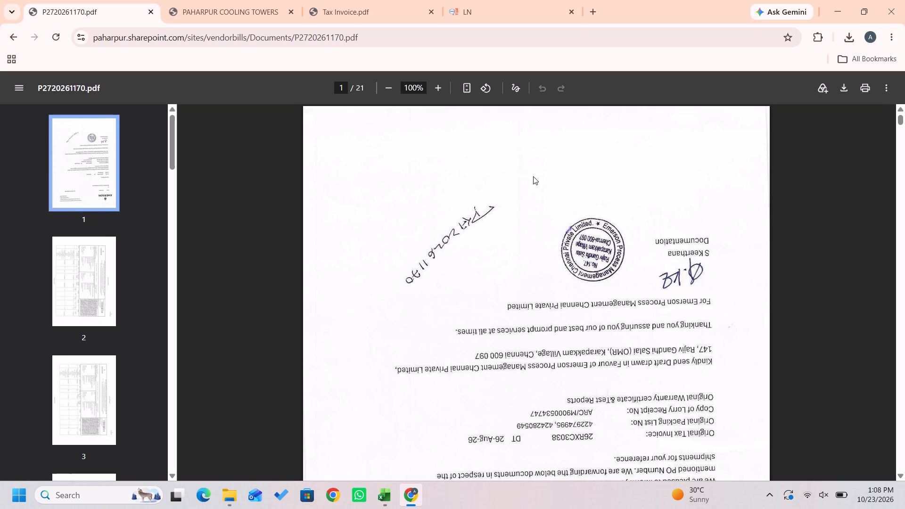
{"action": "scroll", "coordinate": [533, 176], "scroll_direction": "down", "scroll_amount": 10}
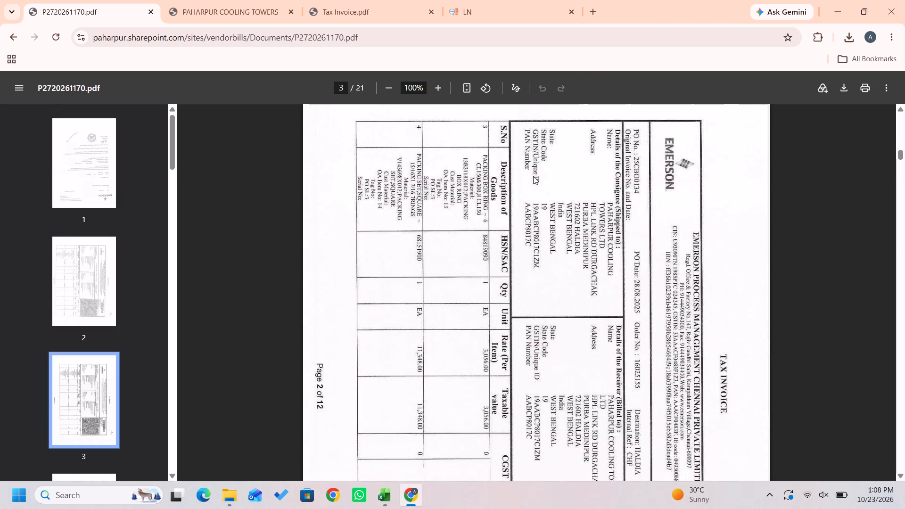
{"action": "scroll", "coordinate": [533, 176], "scroll_direction": "down", "scroll_amount": 2}
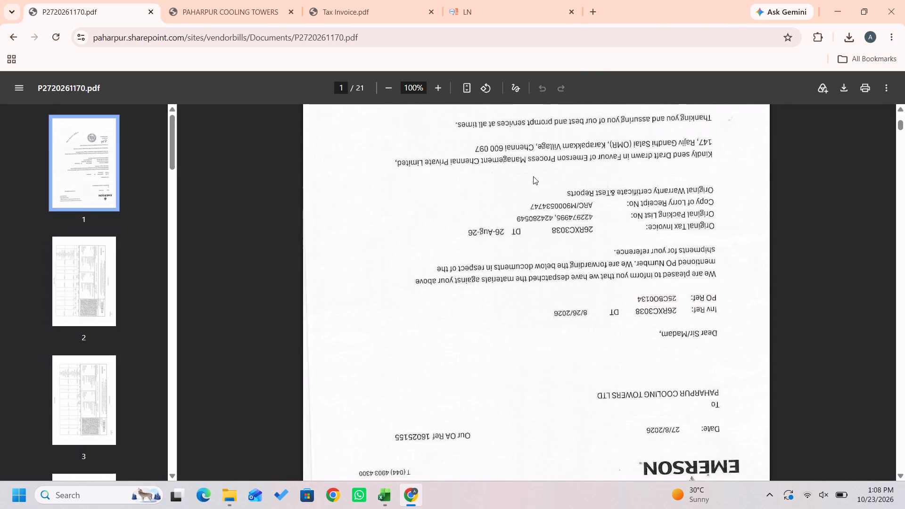
{"action": "left_click", "coordinate": [489, 84]}
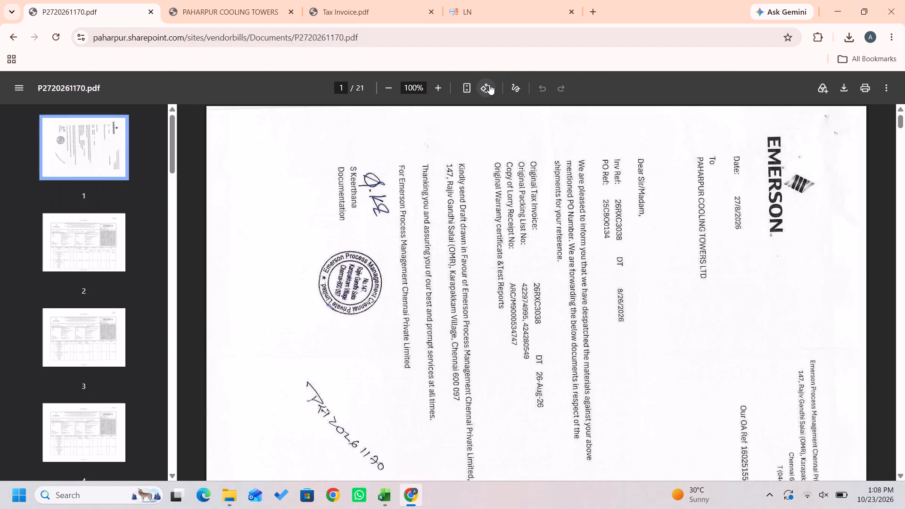
Look through the Emerson tax invoice and packing slip pages for the invoice details, taxable total and IGST total.
{"action": "scroll", "coordinate": [543, 265], "scroll_direction": "down", "scroll_amount": 9}
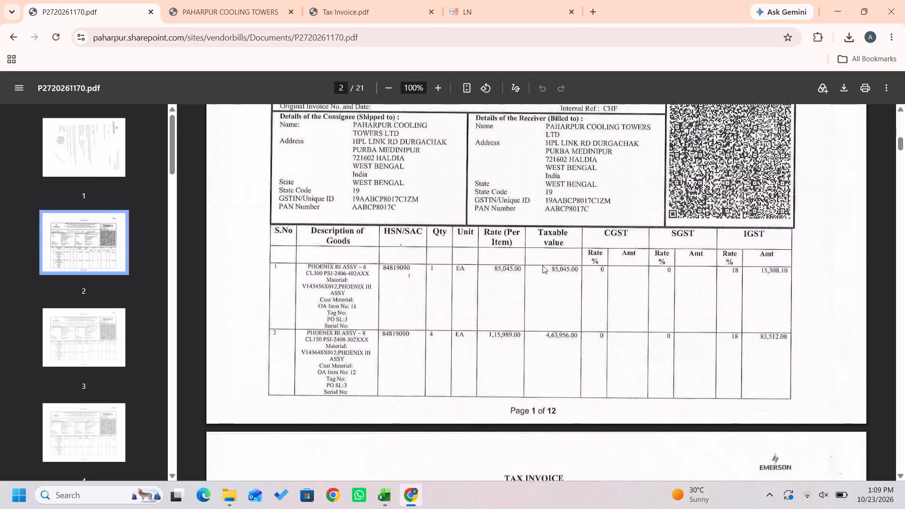
{"action": "scroll", "coordinate": [543, 265], "scroll_direction": "down", "scroll_amount": 2}
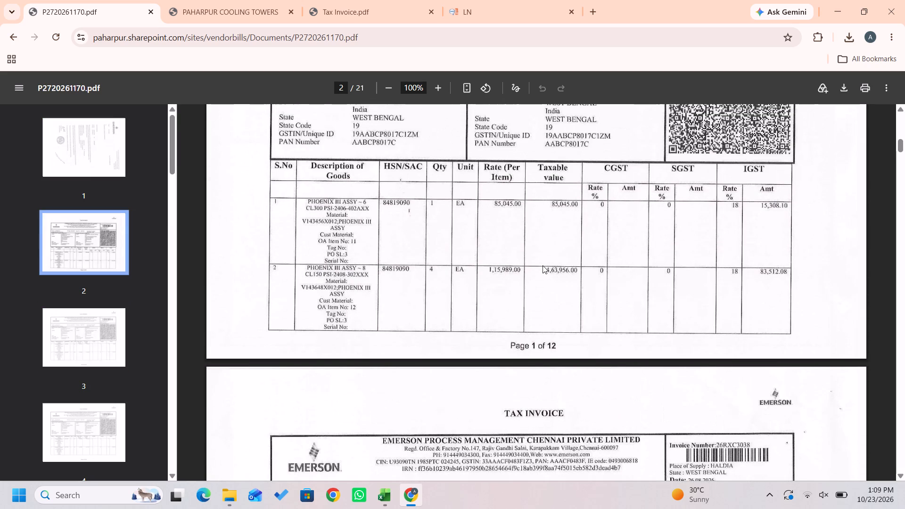
{"action": "scroll", "coordinate": [543, 265], "scroll_direction": "down", "scroll_amount": 7}
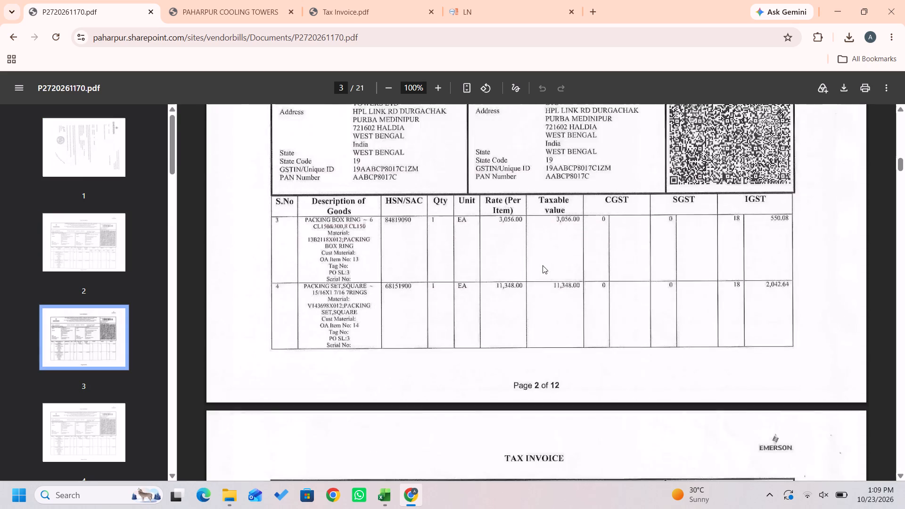
{"action": "scroll", "coordinate": [543, 265], "scroll_direction": "down", "scroll_amount": 8}
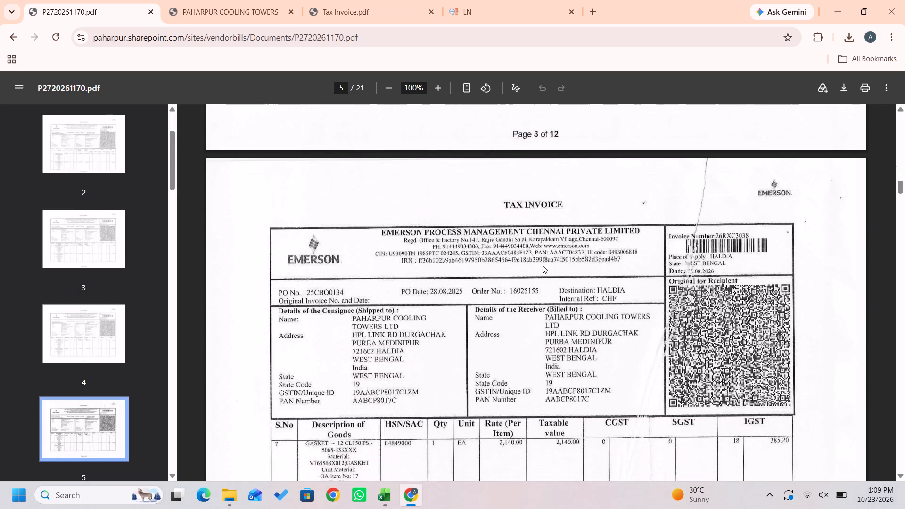
{"action": "scroll", "coordinate": [543, 265], "scroll_direction": "down", "scroll_amount": 7}
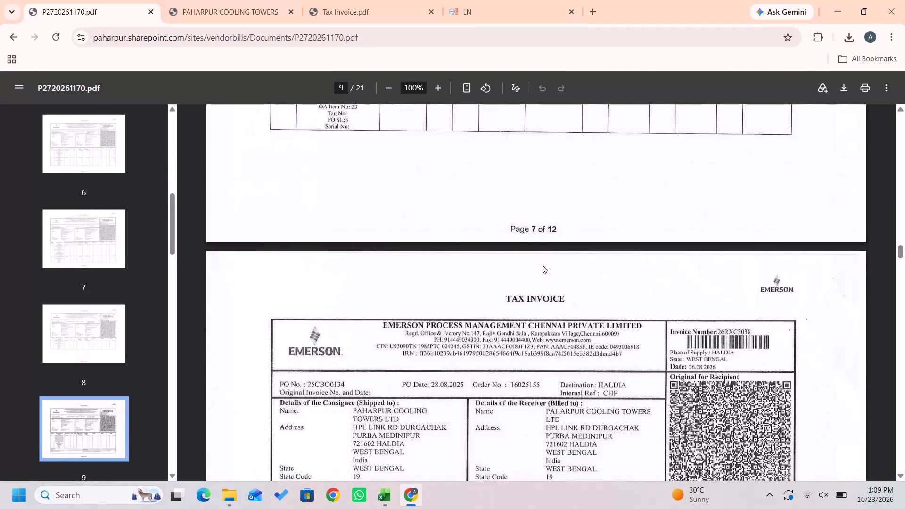
{"action": "scroll", "coordinate": [543, 265], "scroll_direction": "down", "scroll_amount": 6}
{"action": "scroll", "coordinate": [543, 265], "scroll_direction": "up", "scroll_amount": 3}
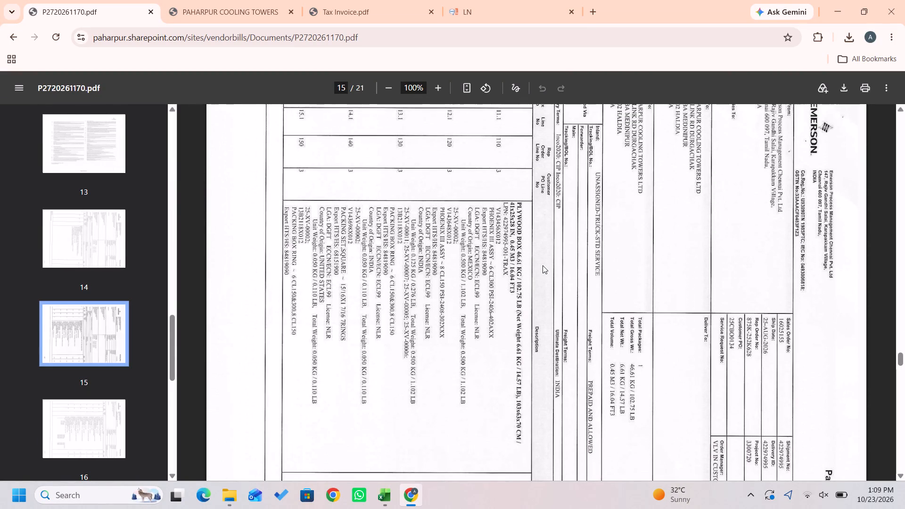
{"action": "scroll", "coordinate": [543, 265], "scroll_direction": "up", "scroll_amount": 6}
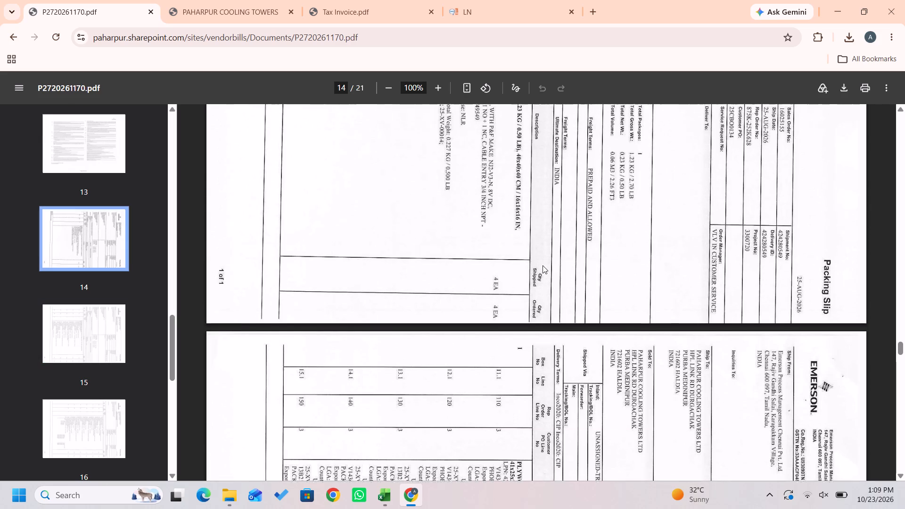
{"action": "scroll", "coordinate": [543, 265], "scroll_direction": "up", "scroll_amount": 9}
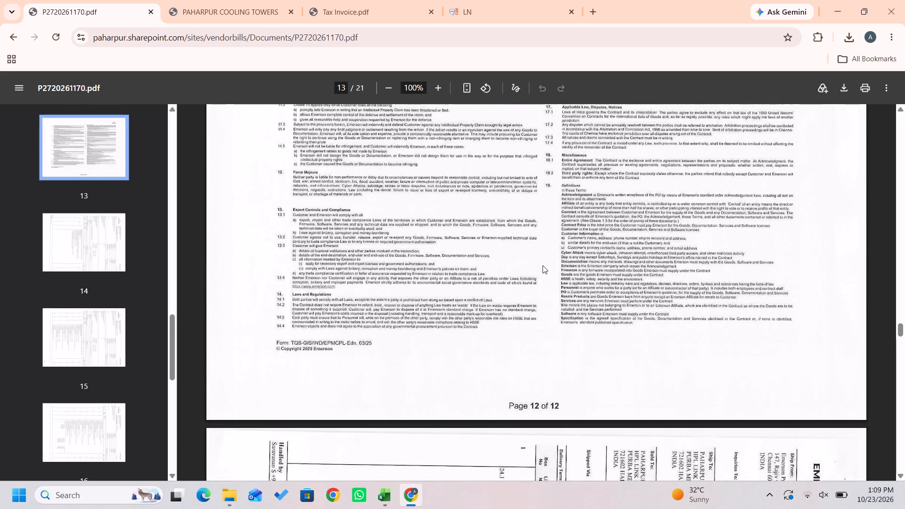
{"action": "scroll", "coordinate": [543, 265], "scroll_direction": "up", "scroll_amount": 9}
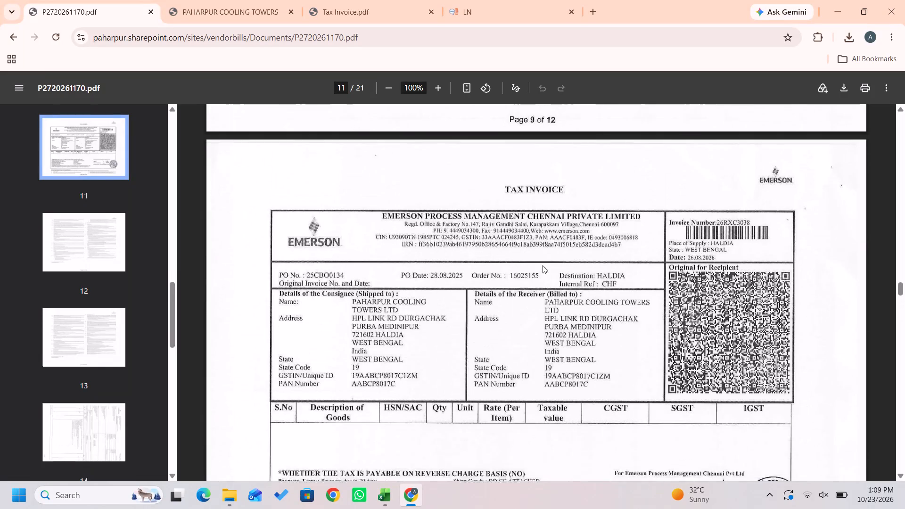
{"action": "scroll", "coordinate": [543, 265], "scroll_direction": "down", "scroll_amount": 2}
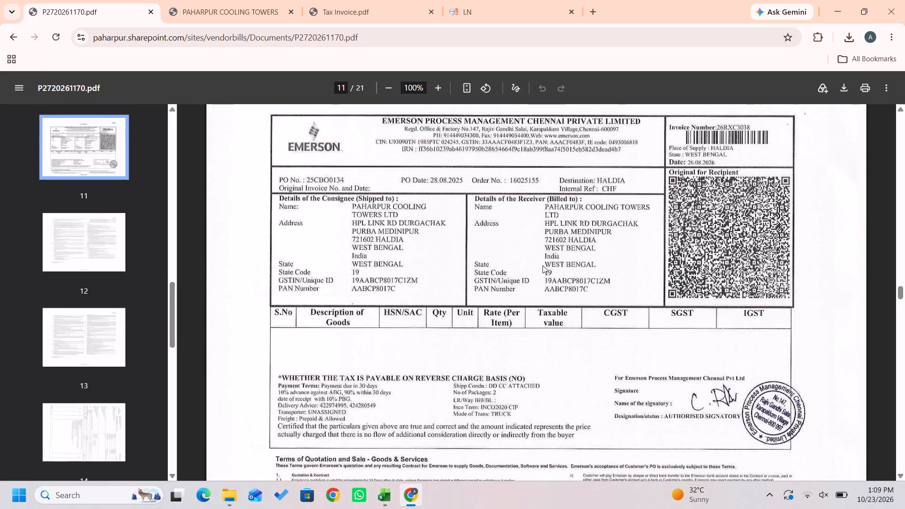
{"action": "scroll", "coordinate": [543, 265], "scroll_direction": "up", "scroll_amount": 10}
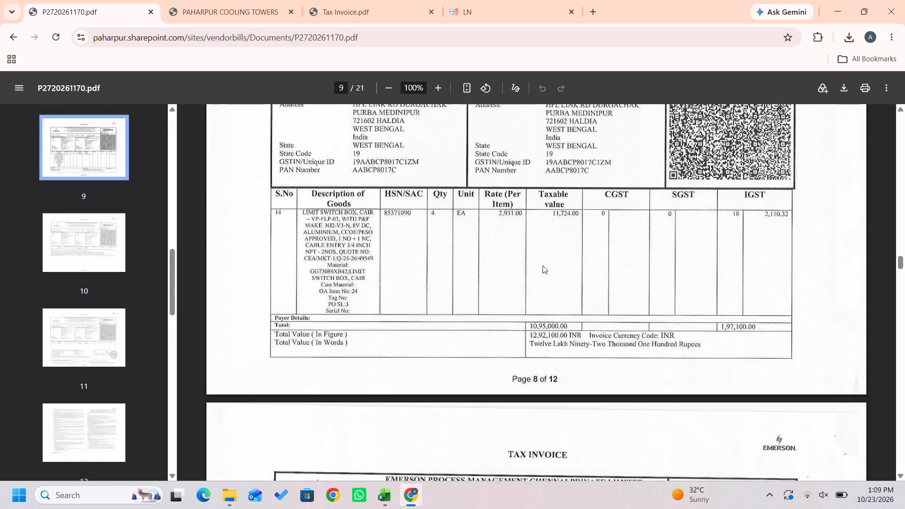
{"action": "scroll", "coordinate": [543, 265], "scroll_direction": "up", "scroll_amount": 1}
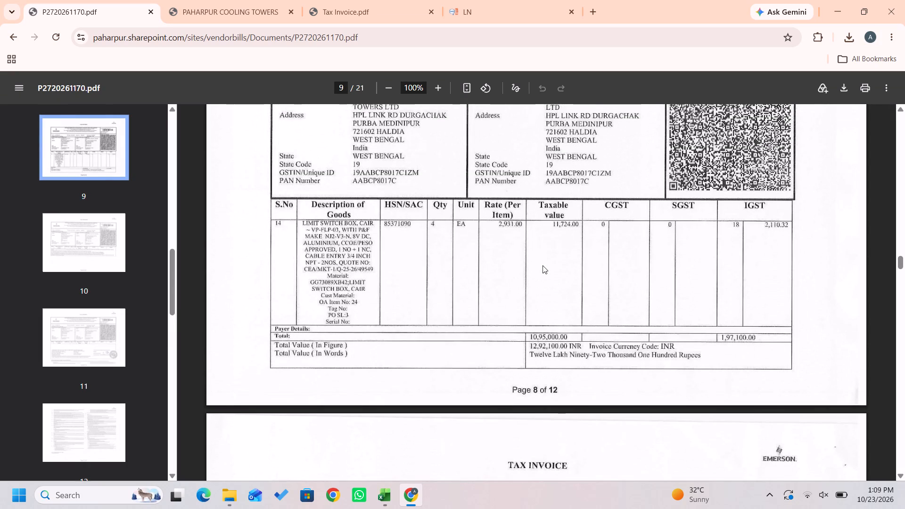
Compare the amount and invoice number in row 53 of the Excel allocation sheet with the Emerson tax invoice.
{"action": "key", "text": "alt+Tab"}
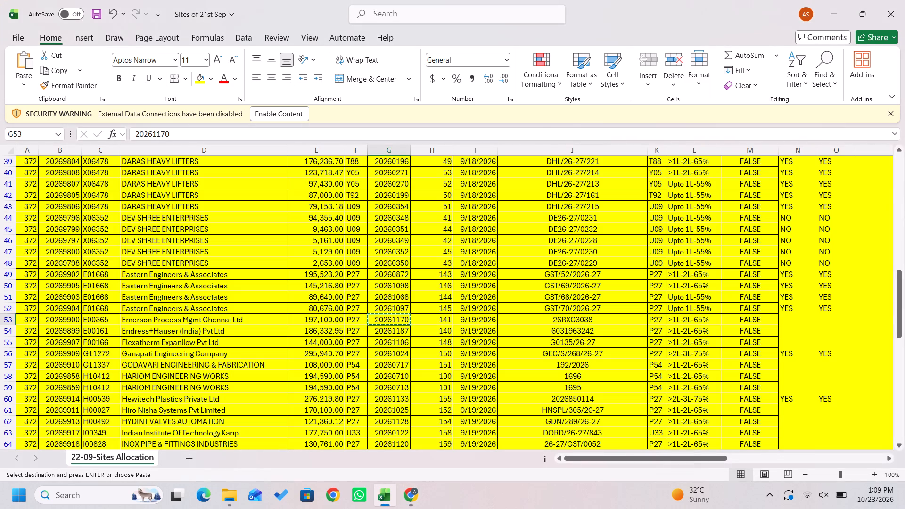
{"action": "key", "text": "Left"}
{"action": "key", "text": "Left"}
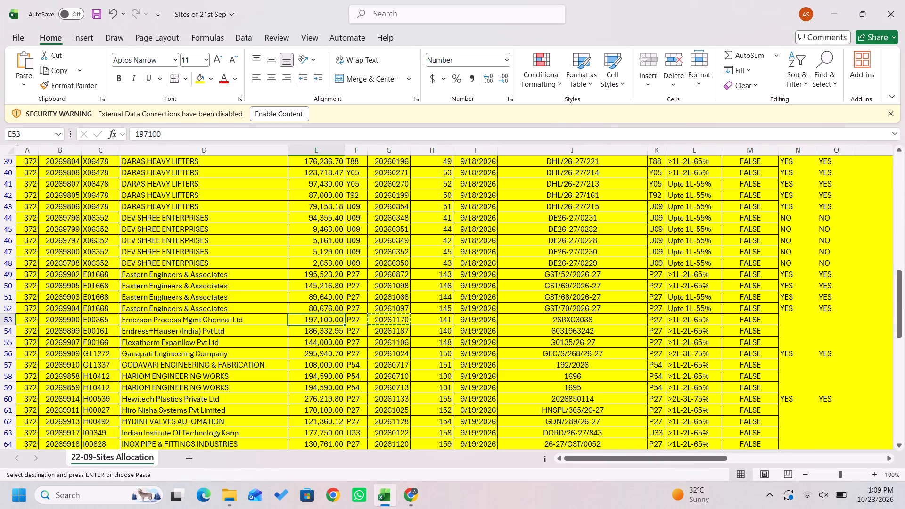
{"action": "key", "text": "Right"}
{"action": "key", "text": "Right"}
{"action": "key", "text": "Right"}
{"action": "key", "text": "Escape"}
{"action": "key", "text": "Right"}
{"action": "key", "text": "Right"}
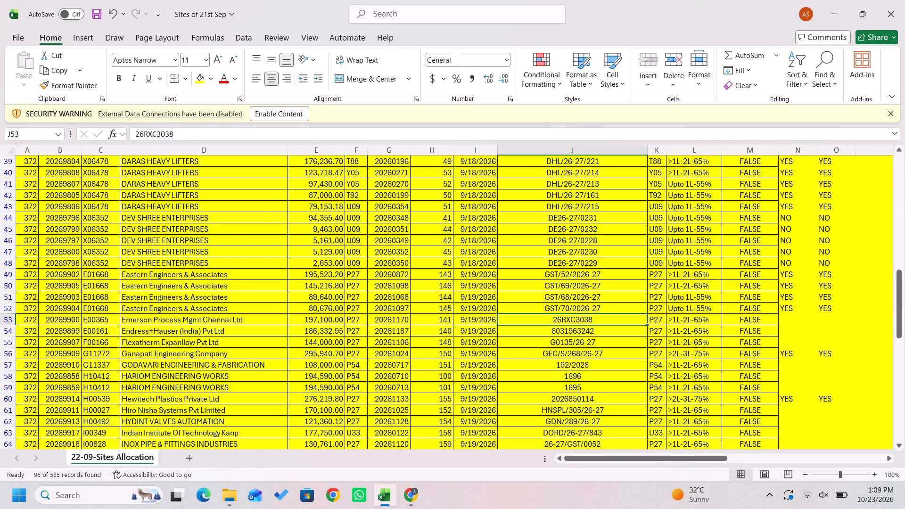
{"action": "key", "text": "Right"}
{"action": "key", "text": "alt+Tab"}
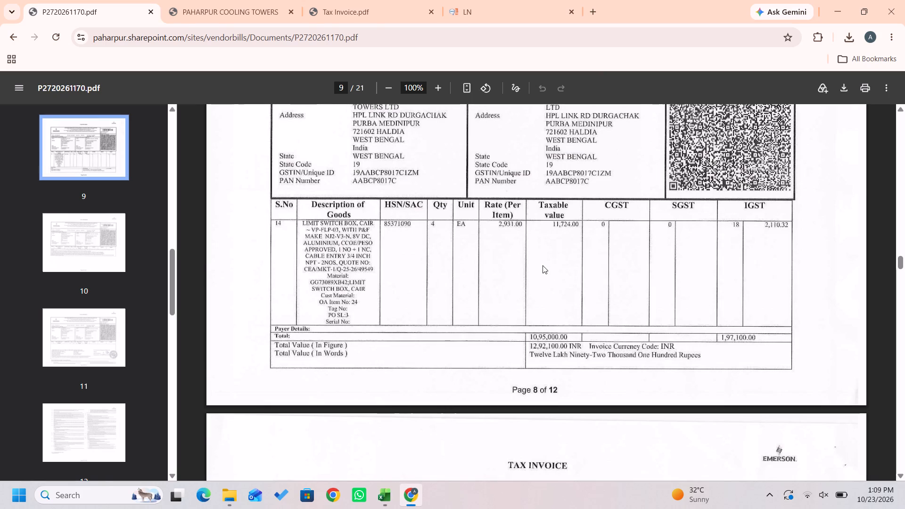
Fill the check results in N52:S52 (YES, YES, YES, 194Q, YES) down into Emerson row 53 of the Excel allocation sheet.
{"action": "key", "text": "alt+Tab"}
{"action": "key", "text": "Right"}
{"action": "key", "text": "Right"}
{"action": "key", "text": "Right"}
{"action": "key", "text": "Up"}
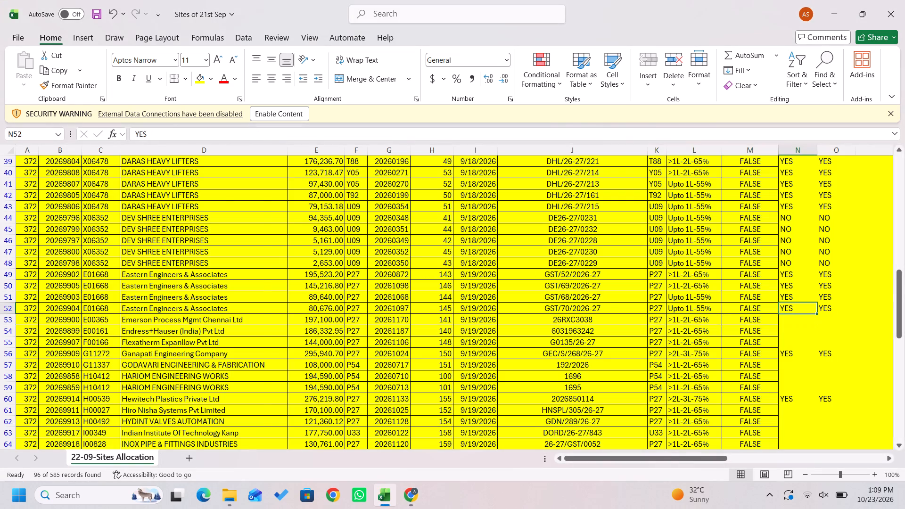
{"action": "key", "text": "shift+Right"}
{"action": "key", "text": "shift+Right"}
{"action": "key", "text": "shift+Right"}
{"action": "key", "text": "shift+Right"}
{"action": "key", "text": "shift+Right"}
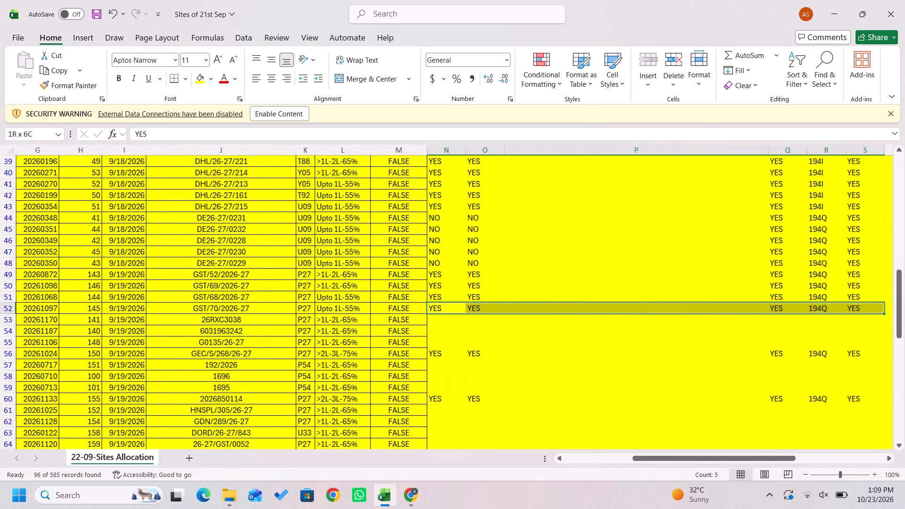
{"action": "key", "text": "shift+Down"}
{"action": "key", "text": "ctrl+d"}
{"action": "key", "text": "Down"}
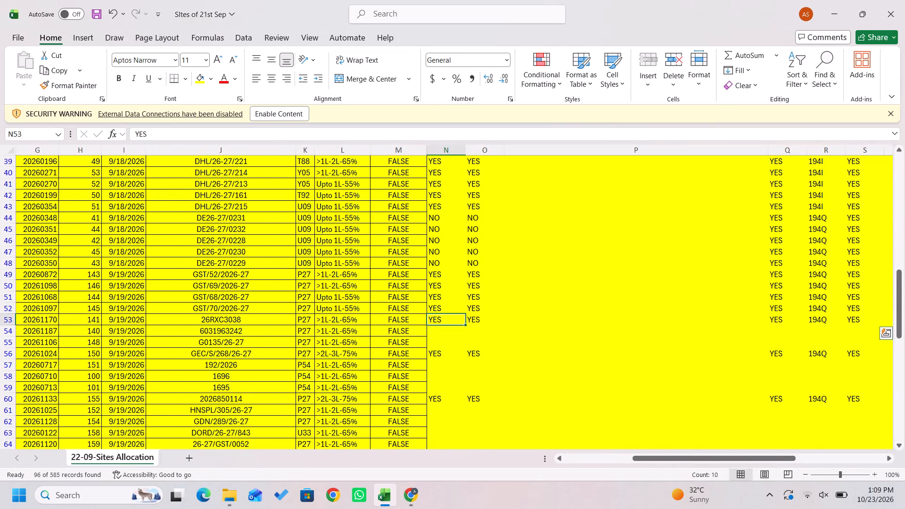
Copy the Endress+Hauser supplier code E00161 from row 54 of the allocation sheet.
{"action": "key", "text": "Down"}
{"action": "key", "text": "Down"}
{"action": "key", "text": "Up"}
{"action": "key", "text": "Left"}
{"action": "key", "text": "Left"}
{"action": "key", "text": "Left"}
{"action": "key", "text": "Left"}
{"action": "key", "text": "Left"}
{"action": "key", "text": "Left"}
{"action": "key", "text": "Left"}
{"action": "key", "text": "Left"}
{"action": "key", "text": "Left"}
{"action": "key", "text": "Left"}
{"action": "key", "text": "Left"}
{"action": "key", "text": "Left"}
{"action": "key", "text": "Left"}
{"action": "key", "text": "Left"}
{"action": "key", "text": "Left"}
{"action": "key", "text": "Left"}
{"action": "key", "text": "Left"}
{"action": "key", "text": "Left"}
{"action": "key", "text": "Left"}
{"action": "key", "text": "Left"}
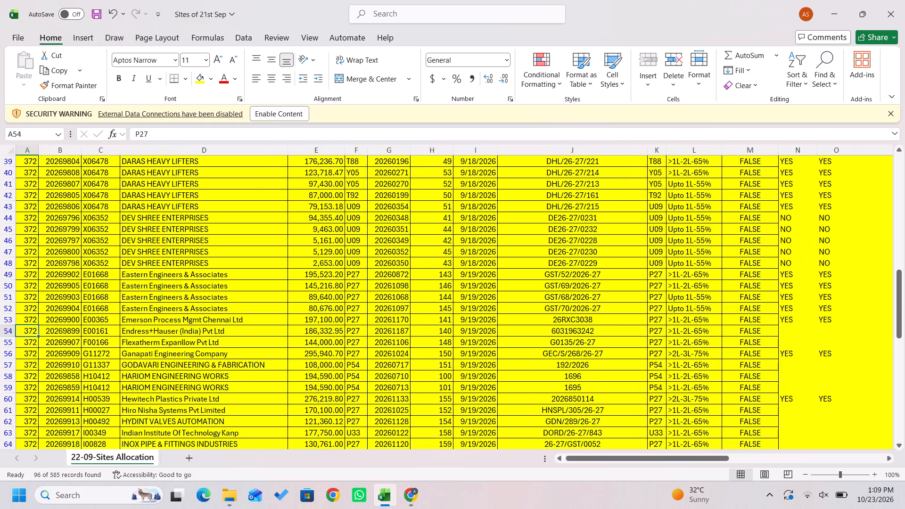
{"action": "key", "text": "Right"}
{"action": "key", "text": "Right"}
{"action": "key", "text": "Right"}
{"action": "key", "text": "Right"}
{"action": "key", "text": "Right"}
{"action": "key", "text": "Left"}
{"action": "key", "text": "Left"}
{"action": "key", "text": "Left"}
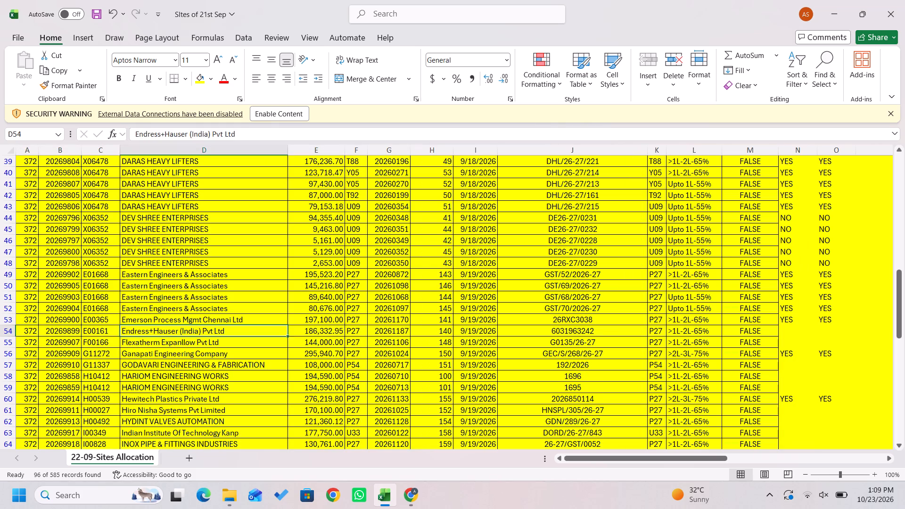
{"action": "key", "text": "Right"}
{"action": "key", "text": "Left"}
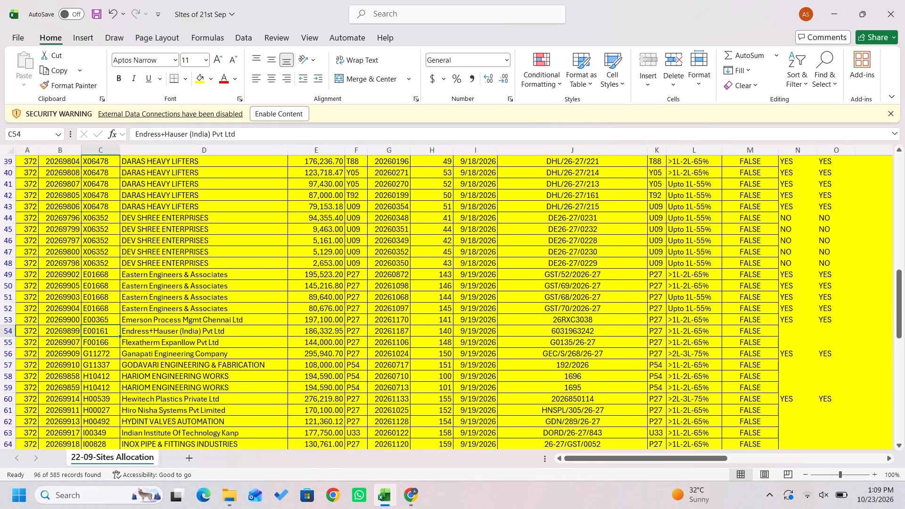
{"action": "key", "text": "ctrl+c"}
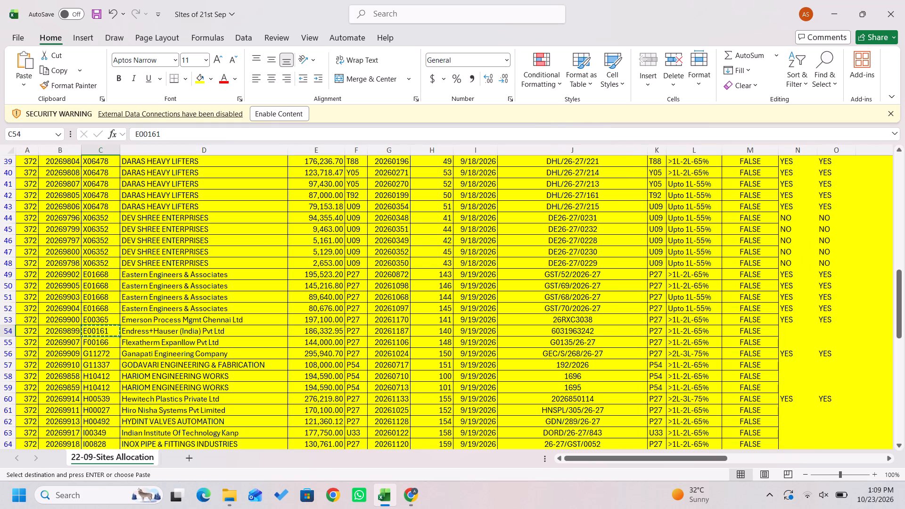
{"action": "key", "text": "alt+Tab"}
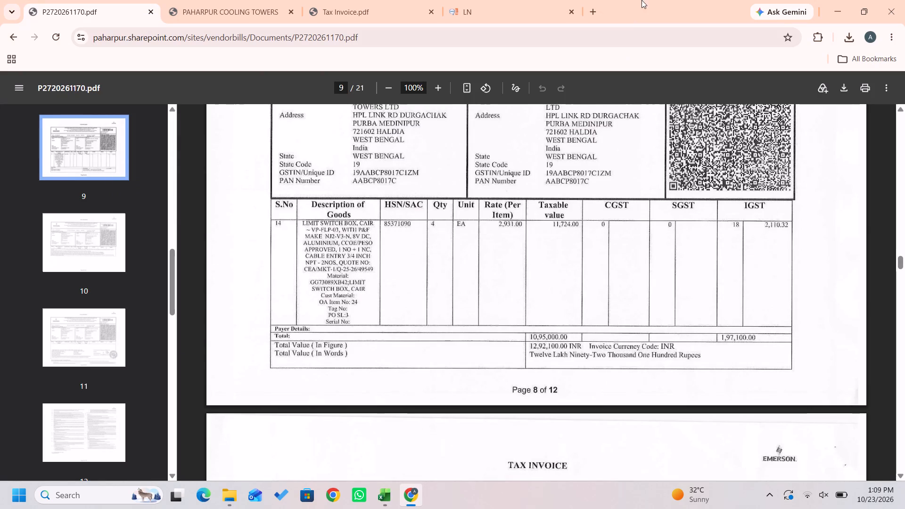
{"action": "left_click", "coordinate": [269, 0]}
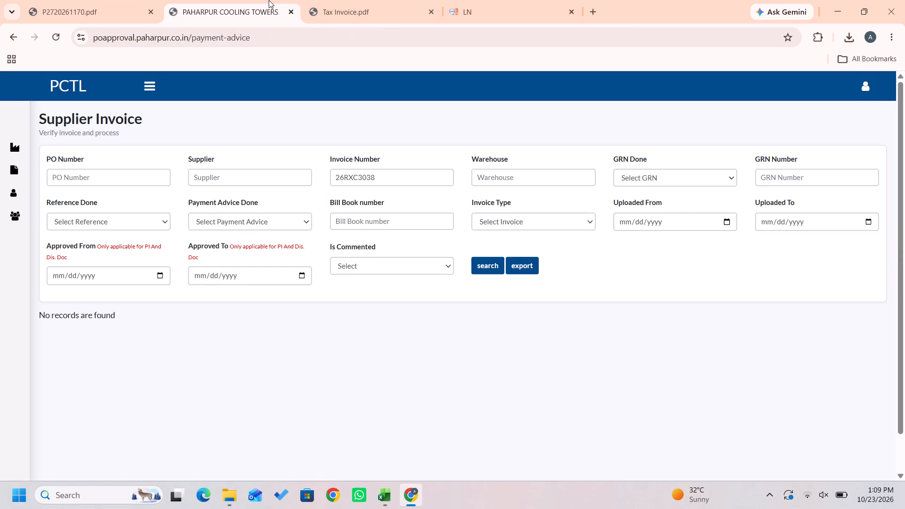
{"action": "left_click", "coordinate": [378, 172], "text": "alt"}
{"action": "key", "text": "alt+Tab"}
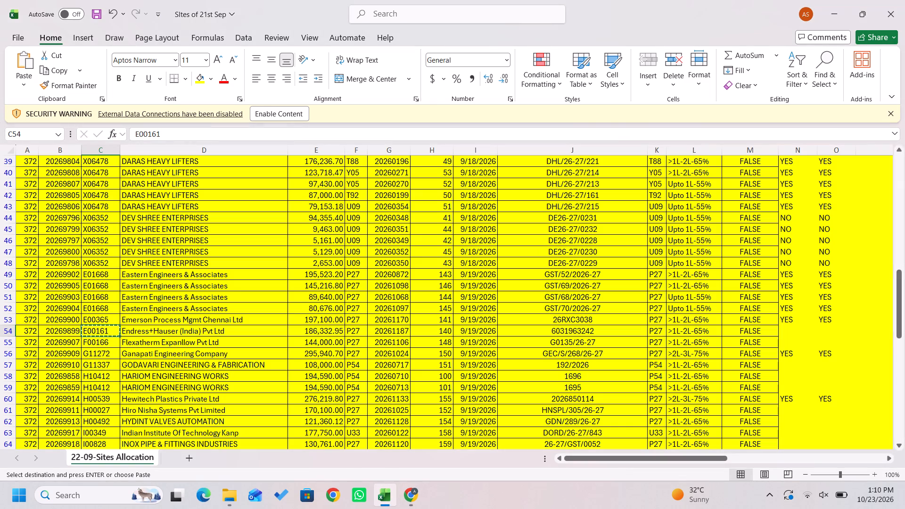
{"action": "key", "text": "Right"}
{"action": "key", "text": "Right"}
{"action": "key", "text": "Right"}
{"action": "key", "text": "Right"}
{"action": "key", "text": "Right"}
{"action": "key", "text": "Right"}
{"action": "key", "text": "Right"}
{"action": "key", "text": "Right"}
{"action": "key", "text": "Left"}
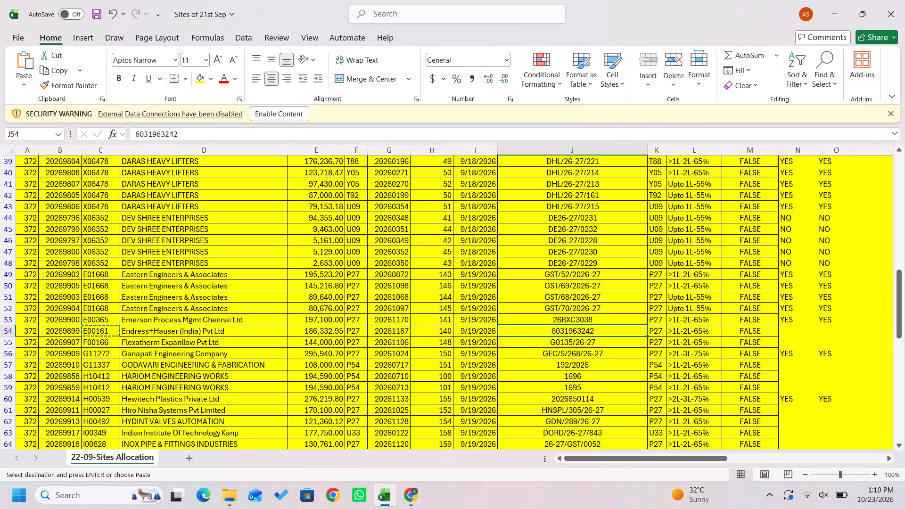
{"action": "key", "text": "ctrl+c"}
{"action": "key", "text": "alt+Tab"}
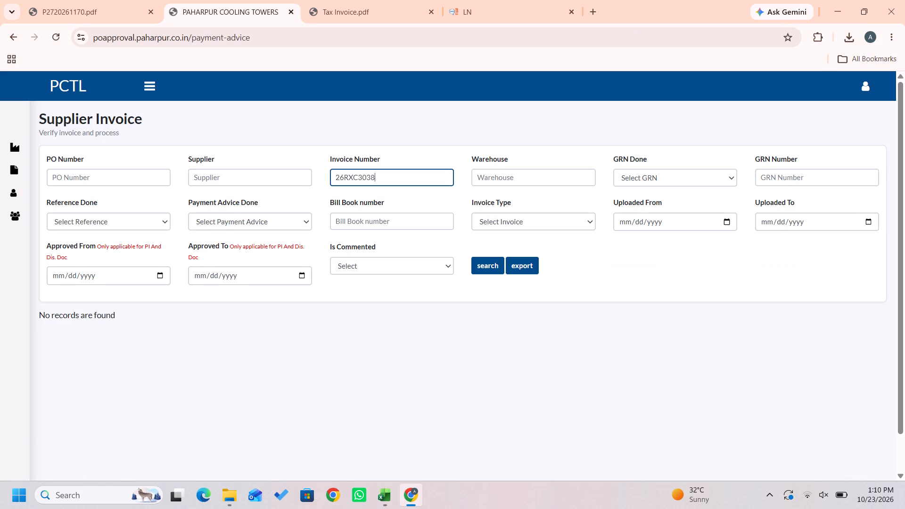
{"action": "key", "text": "ctrl+a"}
{"action": "key", "text": "ctrl+v"}
{"action": "key", "text": "ctrl+Return"}
{"action": "key", "text": "Return"}
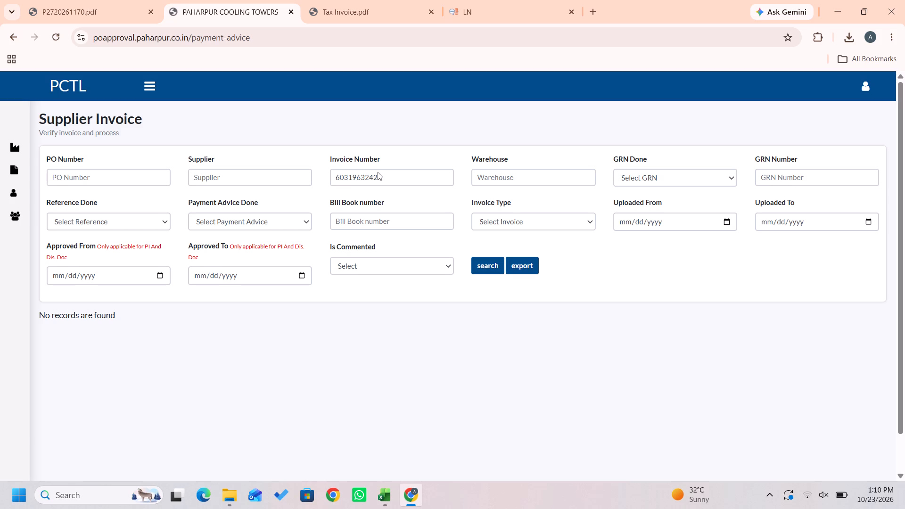
{"action": "left_click", "coordinate": [21, 0]}
{"action": "left_click", "coordinate": [77, 0]}
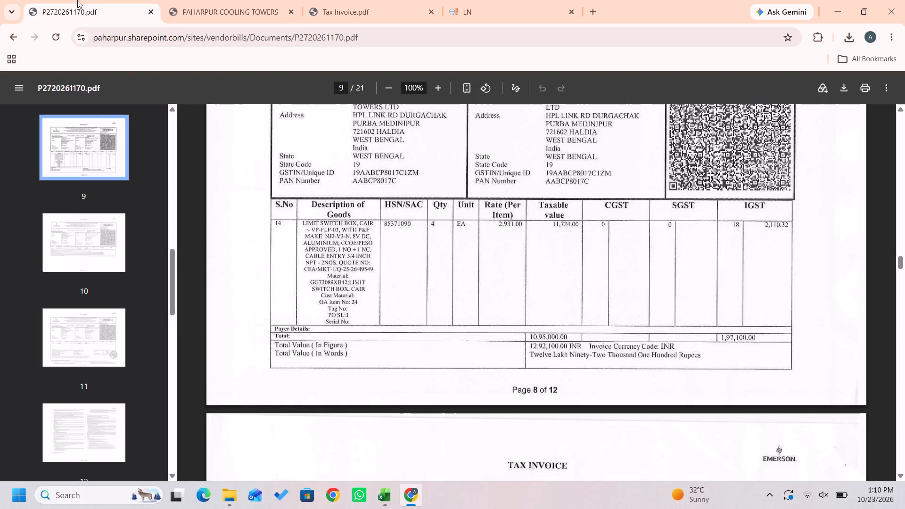
{"action": "scroll", "coordinate": [366, 291], "scroll_direction": "right", "scroll_amount": 7}
{"action": "left_click", "coordinate": [298, 214]}
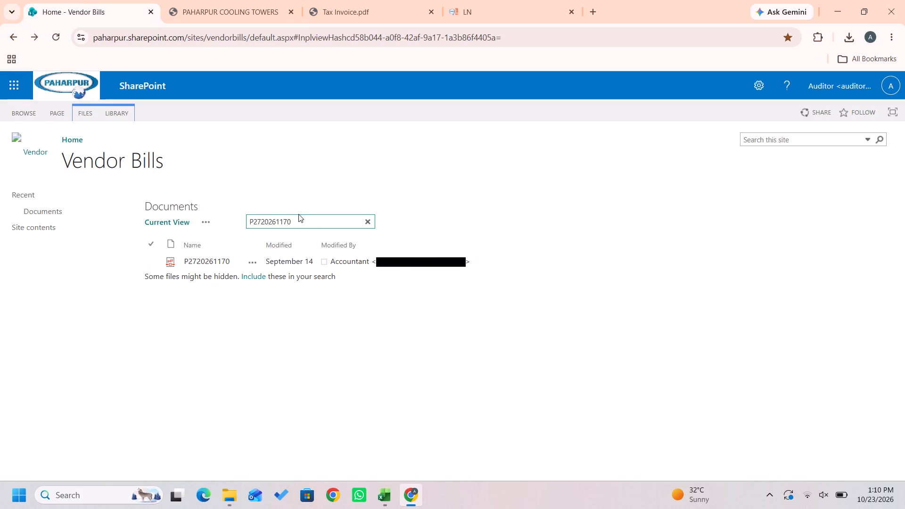
{"action": "key", "text": "alt+Tab"}
{"action": "key", "text": "Left"}
{"action": "key", "text": "Left"}
{"action": "key", "text": "Left"}
{"action": "key", "text": "Left"}
{"action": "key", "text": "Left"}
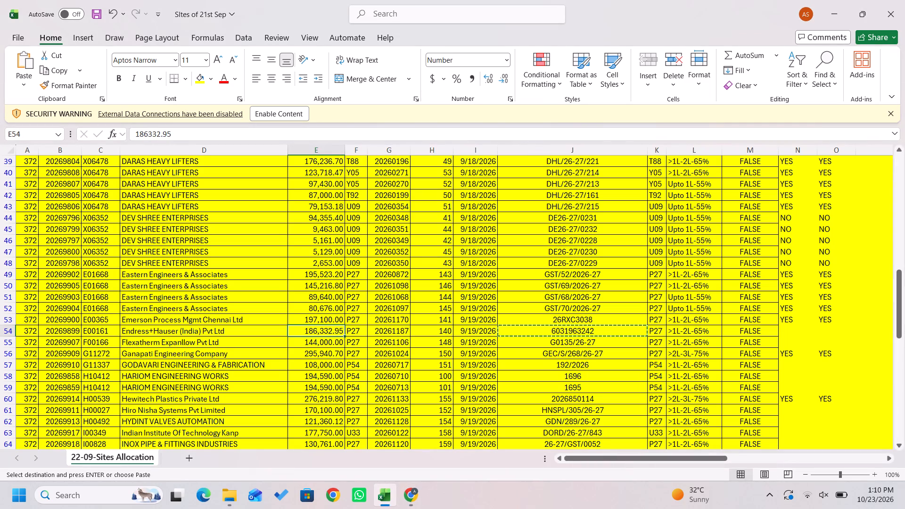
{"action": "key", "text": "Right"}
{"action": "key", "text": "Right"}
{"action": "key", "text": "ctrl+c"}
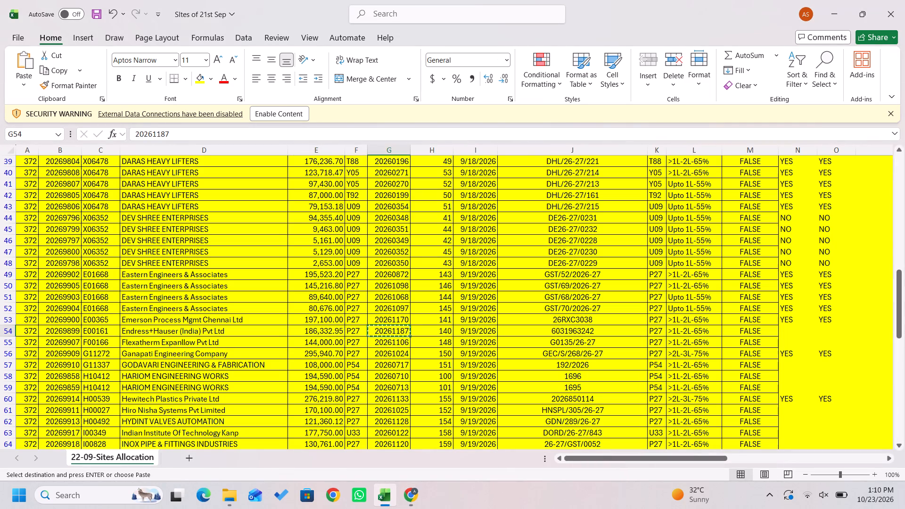
{"action": "key", "text": "alt+Tab"}
{"action": "left_click", "coordinate": [297, 217]}
{"action": "key", "text": "BackSpace"}
{"action": "key", "text": "BackSpace"}
{"action": "key", "text": "BackSpace"}
{"action": "key", "text": "BackSpace"}
{"action": "key", "text": "BackSpace"}
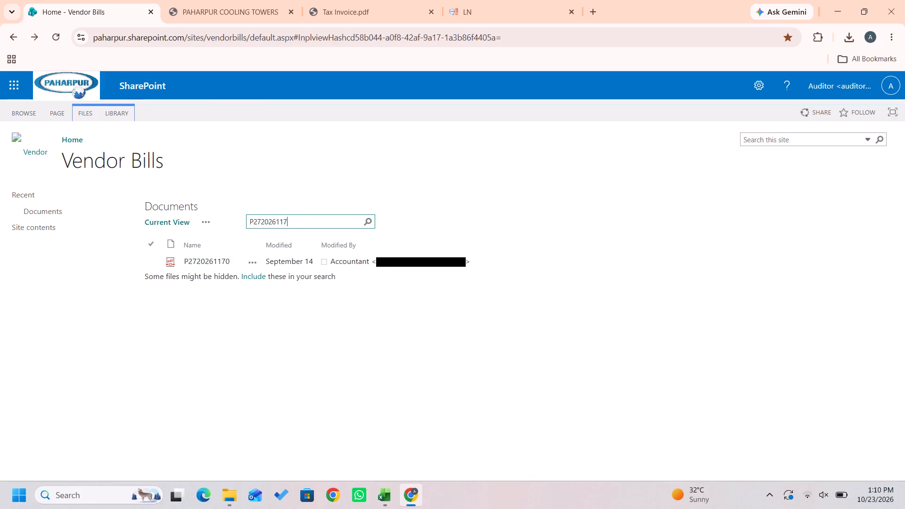
{"action": "key", "text": "BackSpace"}
{"action": "key", "text": "BackSpace"}
{"action": "key", "text": "BackSpace"}
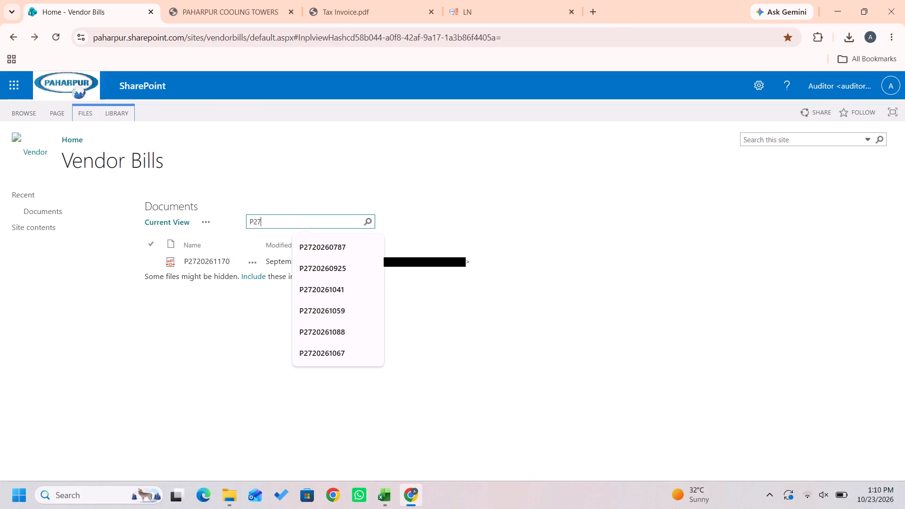
{"action": "key", "text": "ctrl+v"}
{"action": "key", "text": "Return"}
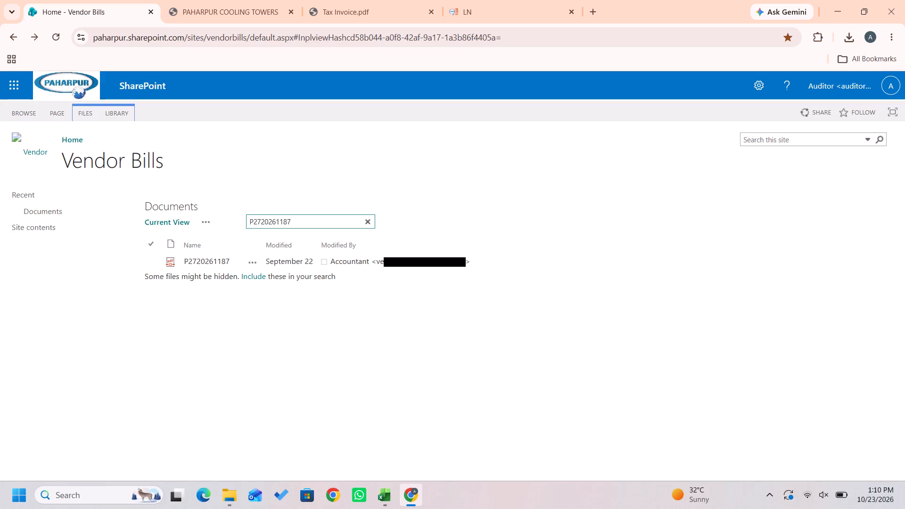
{"action": "left_click", "coordinate": [213, 263]}
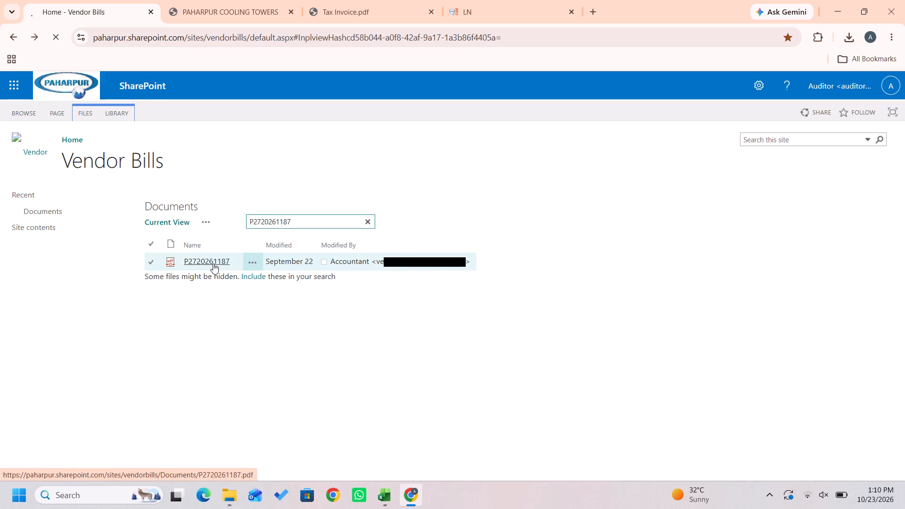